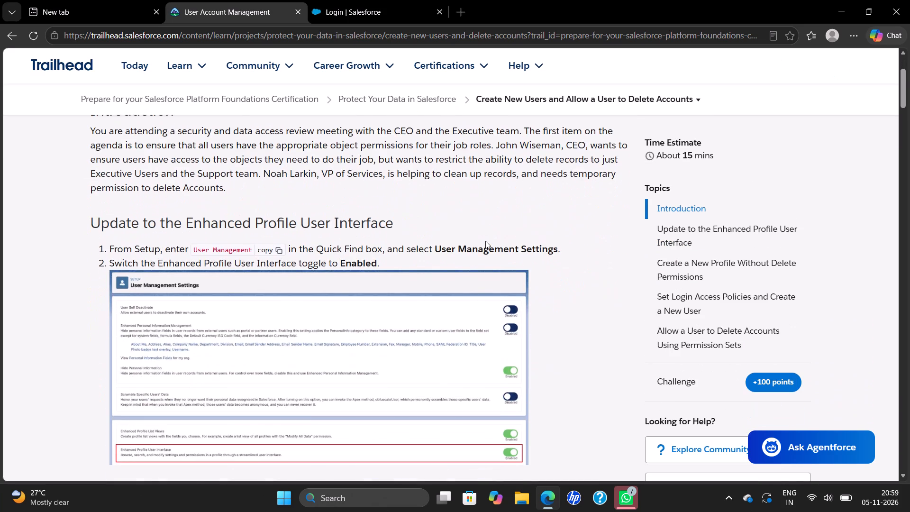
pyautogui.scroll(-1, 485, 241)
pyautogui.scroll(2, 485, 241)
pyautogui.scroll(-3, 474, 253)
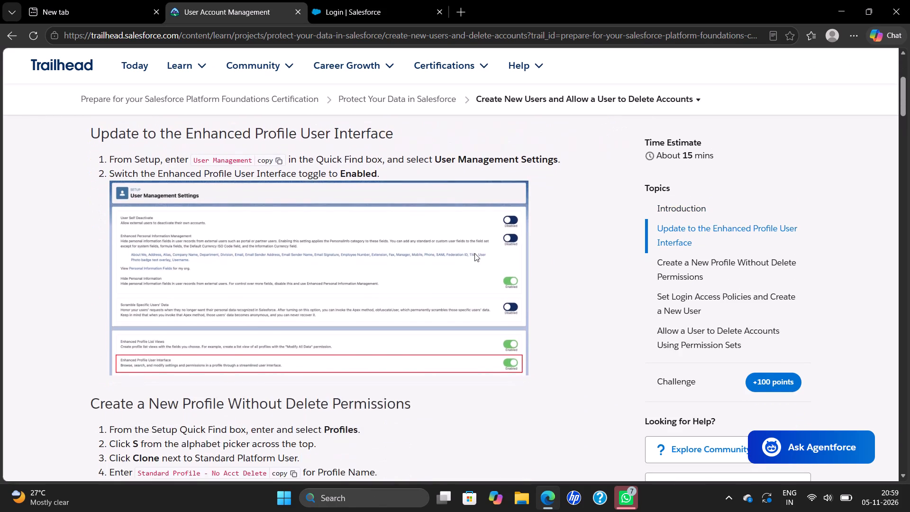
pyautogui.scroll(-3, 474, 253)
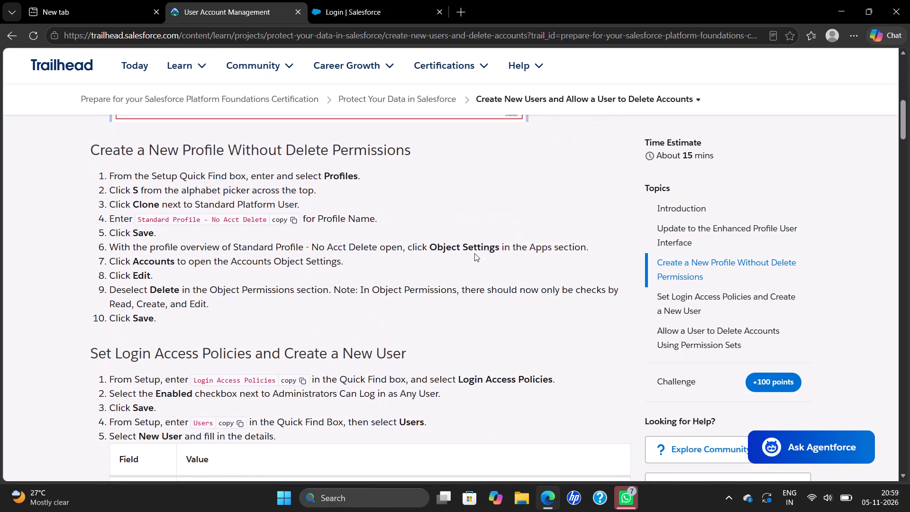
# Close the Salesforce login tab, the Trailhead User Account Management tab and the remaining new tab, ending the browser session.
pyautogui.click(442, 10)
pyautogui.click(298, 10)
pyautogui.click(155, 13)
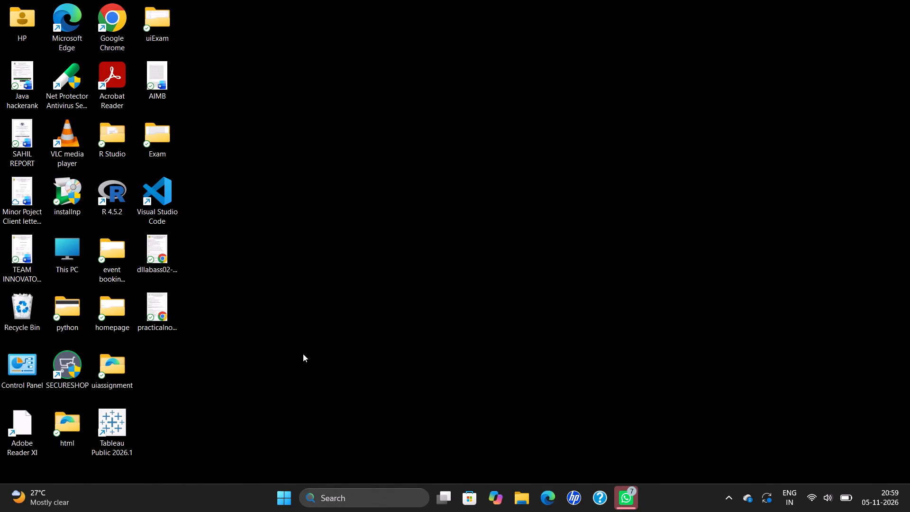
# Launch the WhatsApp desktop app.
pyautogui.click(290, 496)
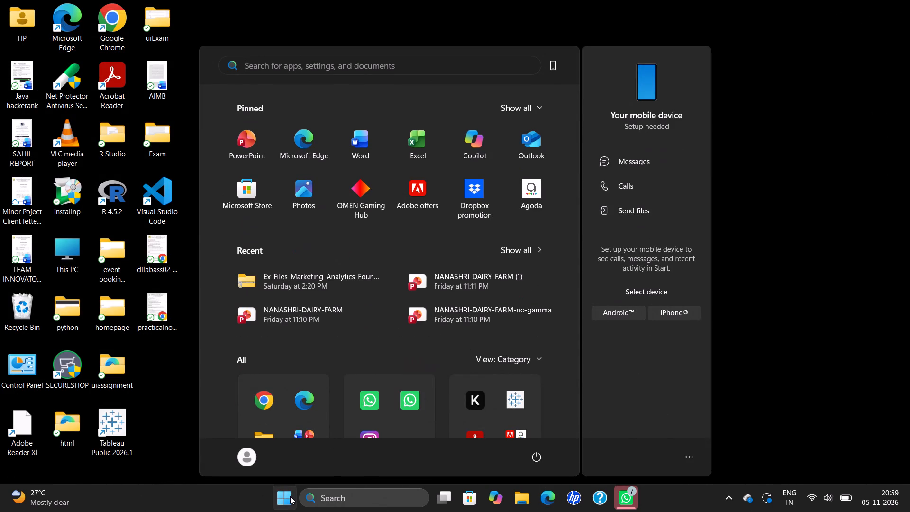
pyautogui.click(364, 396)
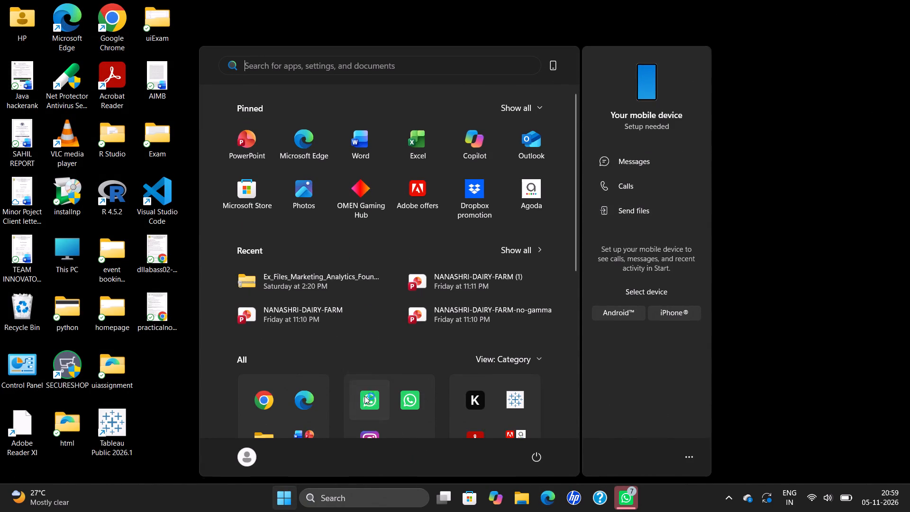
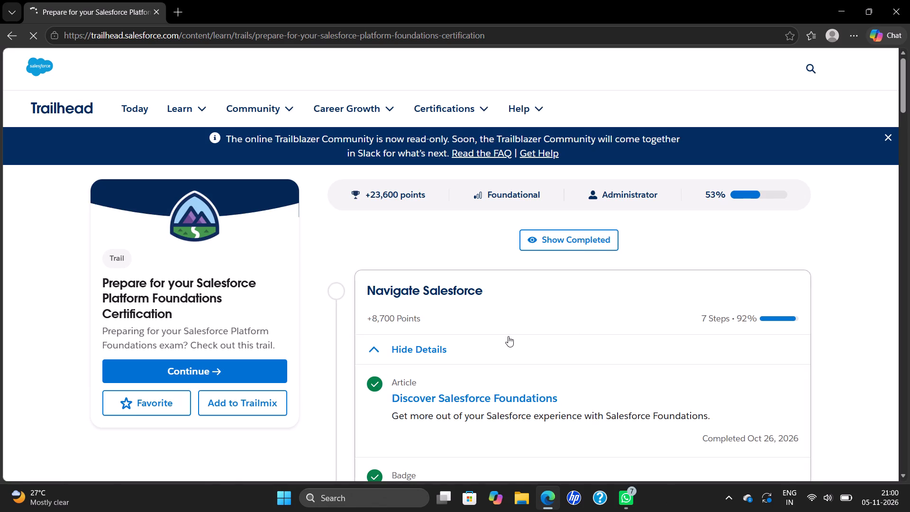
# Open the User Management badge from the trail and enter its unit "Control What Your Users Can Access".
pyautogui.scroll(-7, 508, 336)
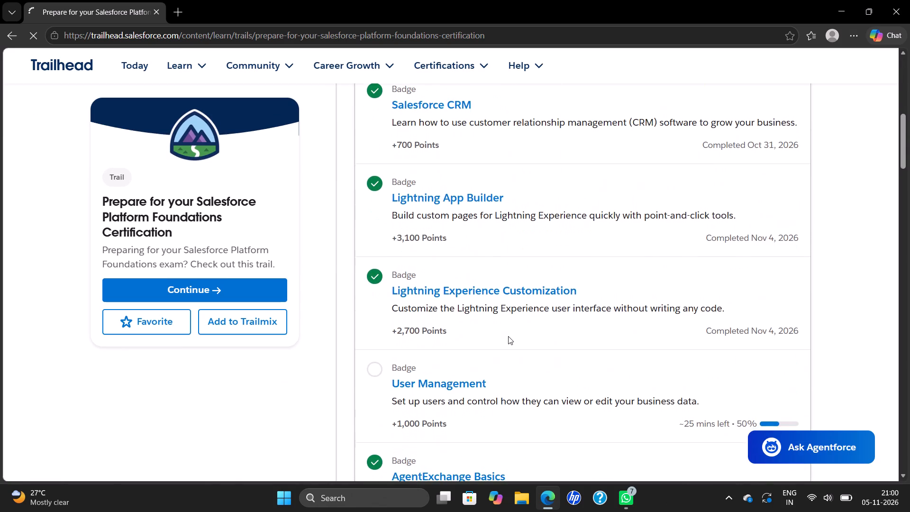
pyautogui.scroll(-1, 508, 336)
pyautogui.click(439, 345)
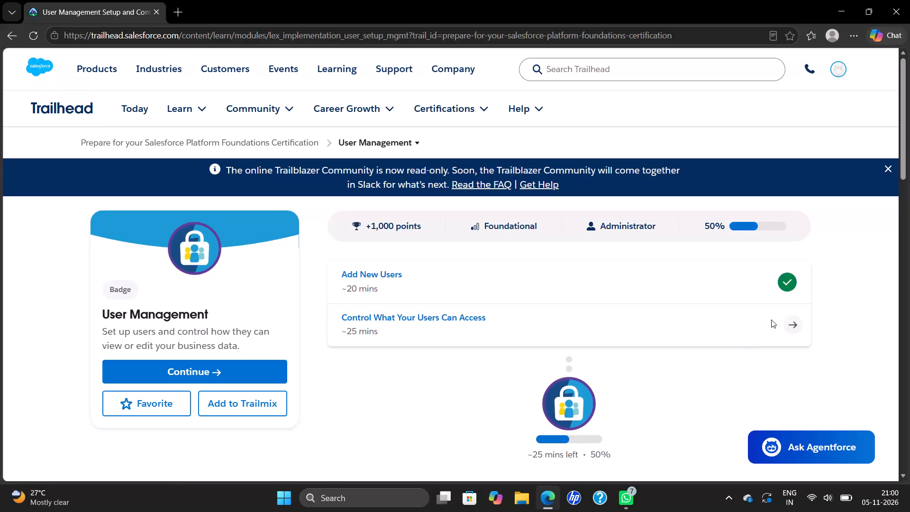
pyautogui.click(798, 320)
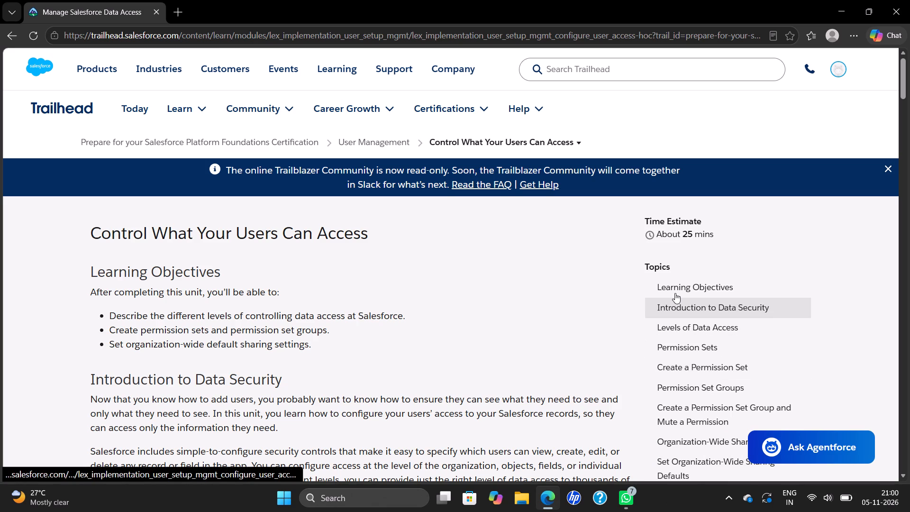
# Open a second copy of the "Control What Your Users Can Access" unit page in a new browser tab.
pyautogui.scroll(-2, 675, 293)
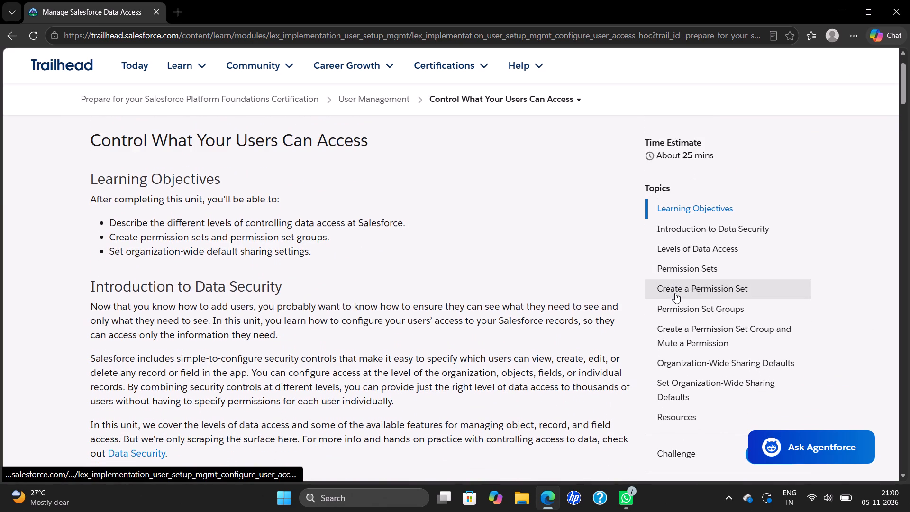
pyautogui.scroll(-1, 675, 293)
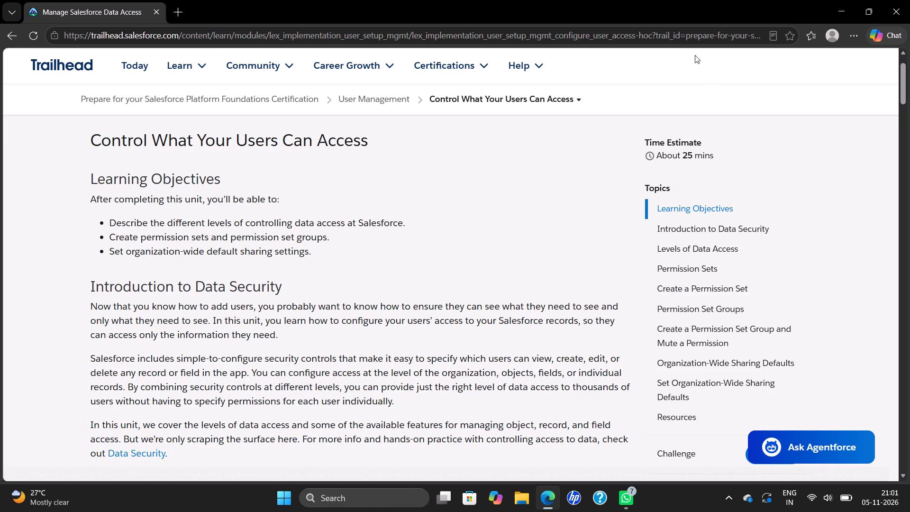
pyautogui.click(687, 38)
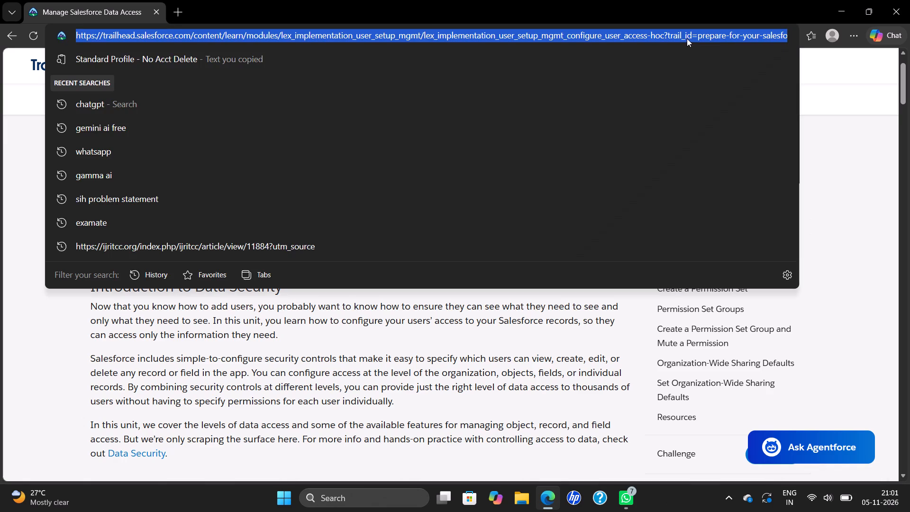
pyautogui.hotkey('ctrl', 'c')
pyautogui.click(185, 14)
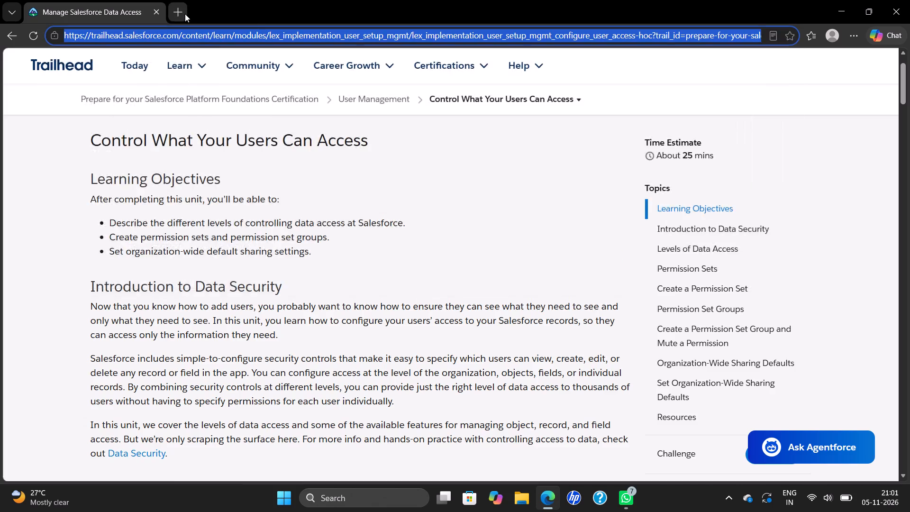
pyautogui.hotkey('ctrl', 'v')
pyautogui.press('Return')
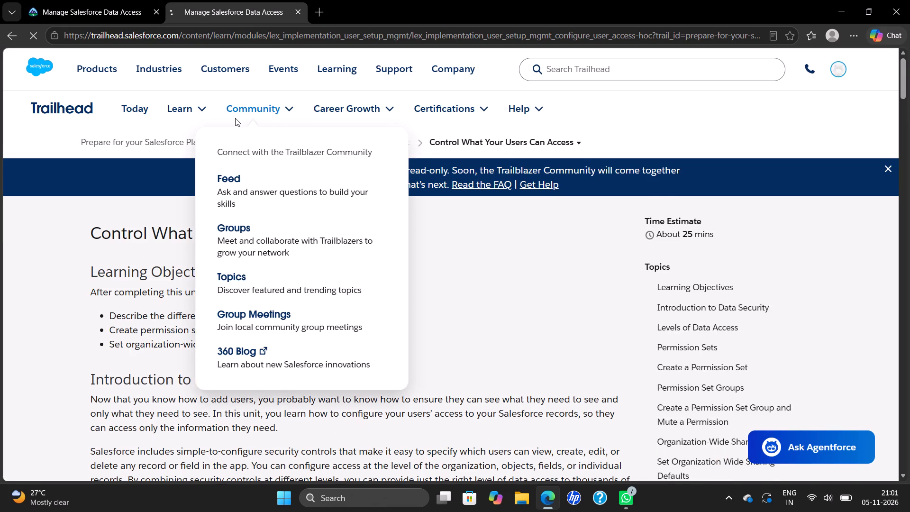
# Launch the Brave Hawk Playground from the unit's Hands-on Challenge section.
pyautogui.scroll(-3, 235, 118)
pyautogui.click(127, 239)
pyautogui.scroll(-2, 127, 239)
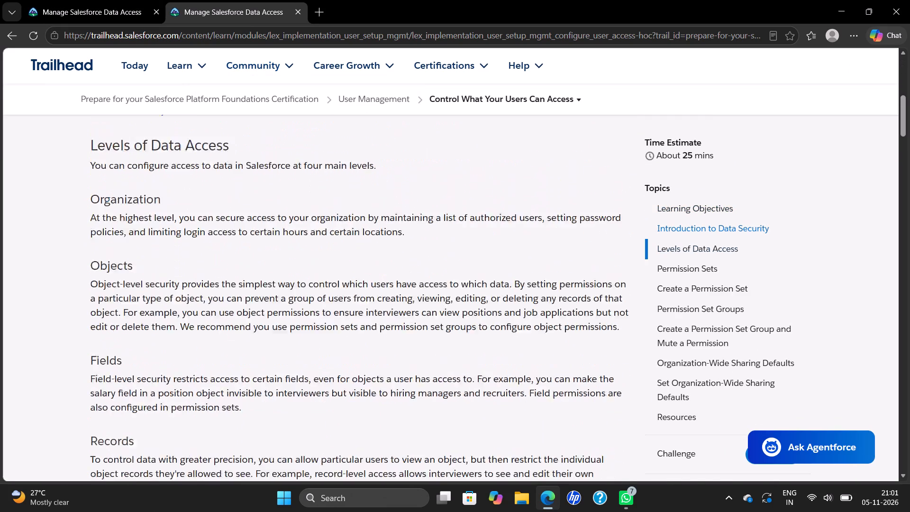
pyautogui.scroll(-5, 127, 239)
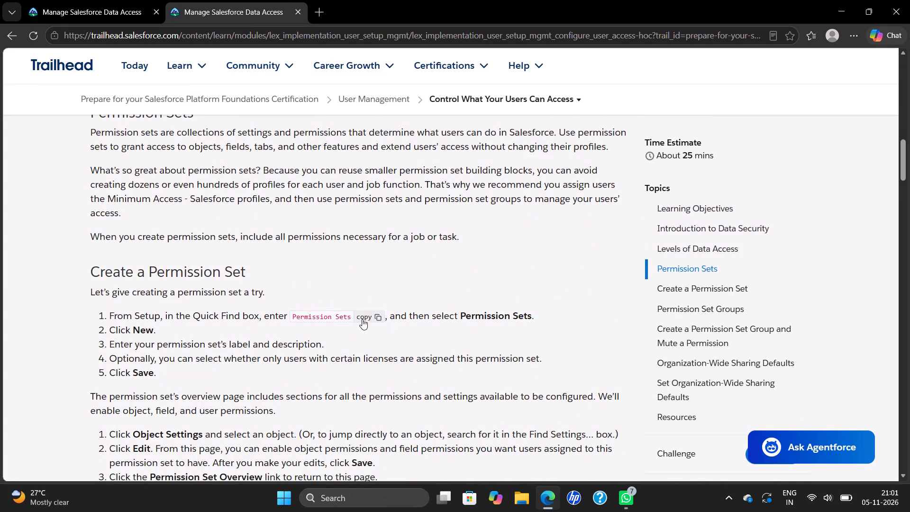
pyautogui.scroll(-3, 361, 319)
pyautogui.scroll(1, 361, 319)
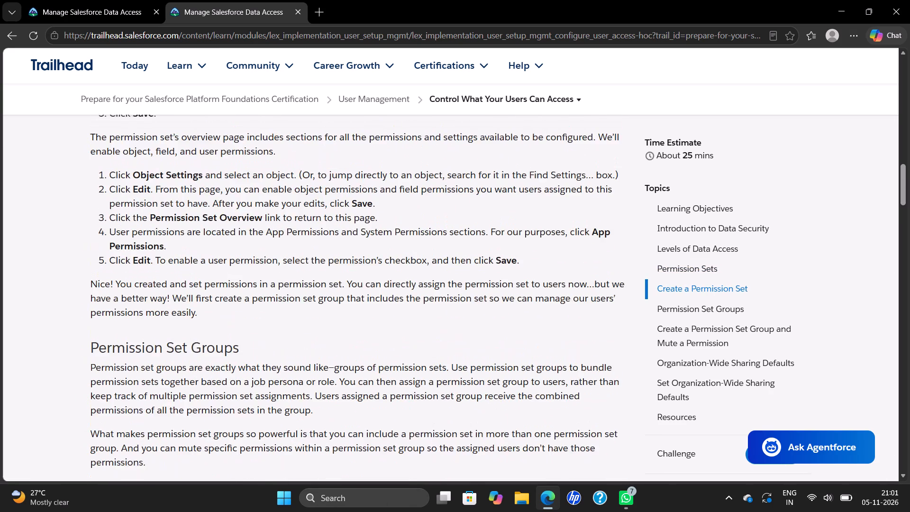
pyautogui.scroll(-6, 361, 319)
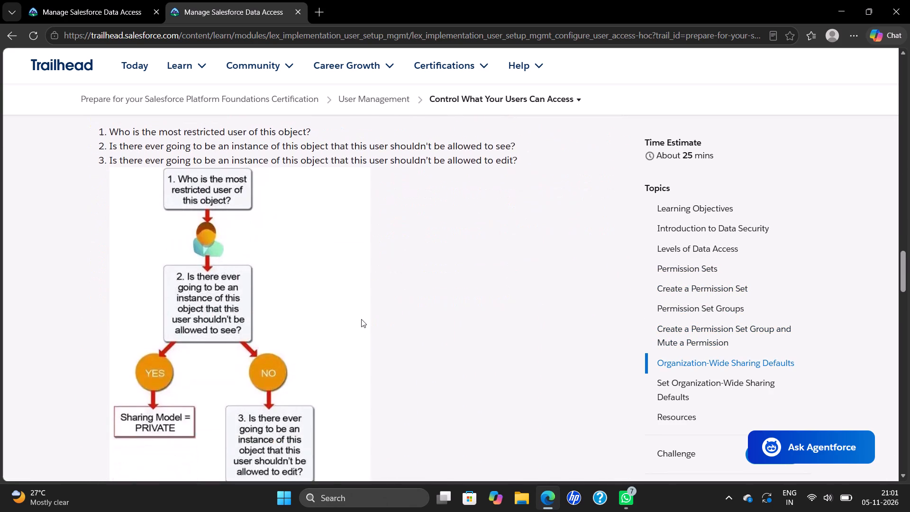
pyautogui.scroll(-5, 361, 319)
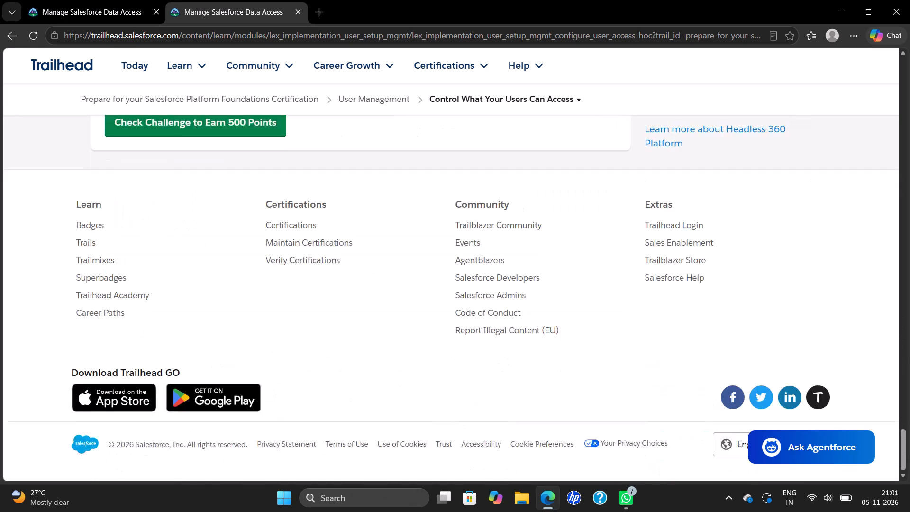
pyautogui.scroll(-1, 361, 319)
pyautogui.scroll(1, 361, 319)
pyautogui.scroll(-3, 361, 319)
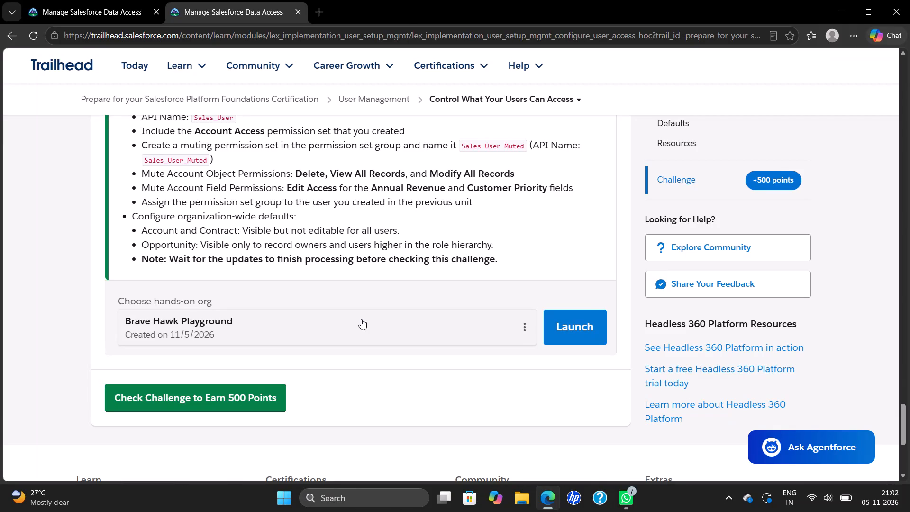
pyautogui.click(558, 327)
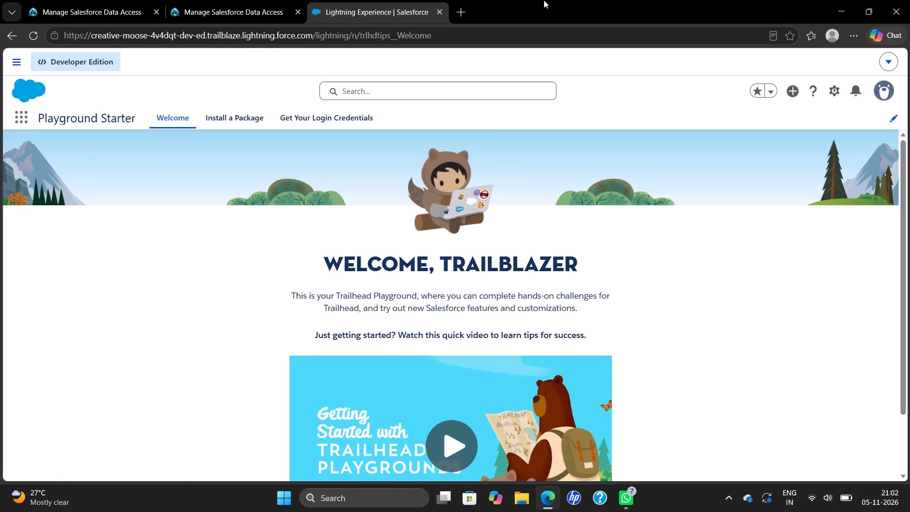
# Open Setup in the playground, find Permission Sets with the search "permiss", and start a new permission set.
pyautogui.click(832, 93)
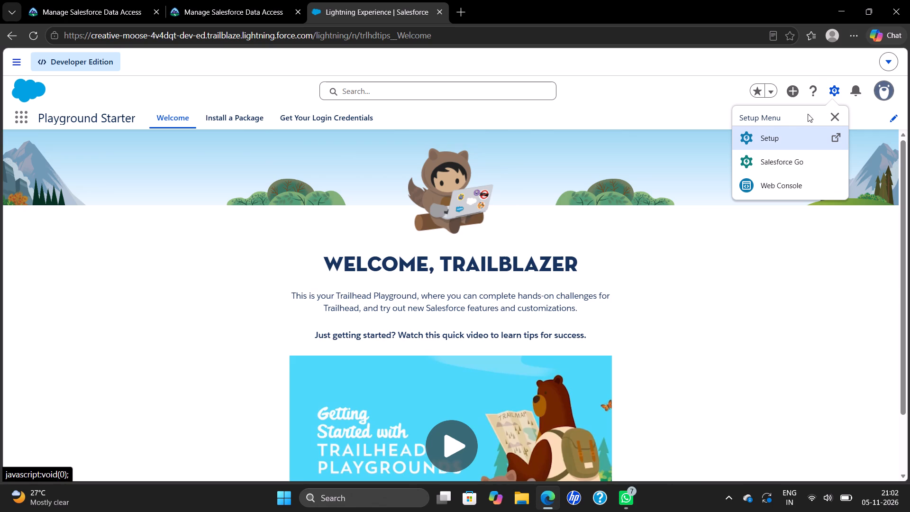
pyautogui.click(771, 138)
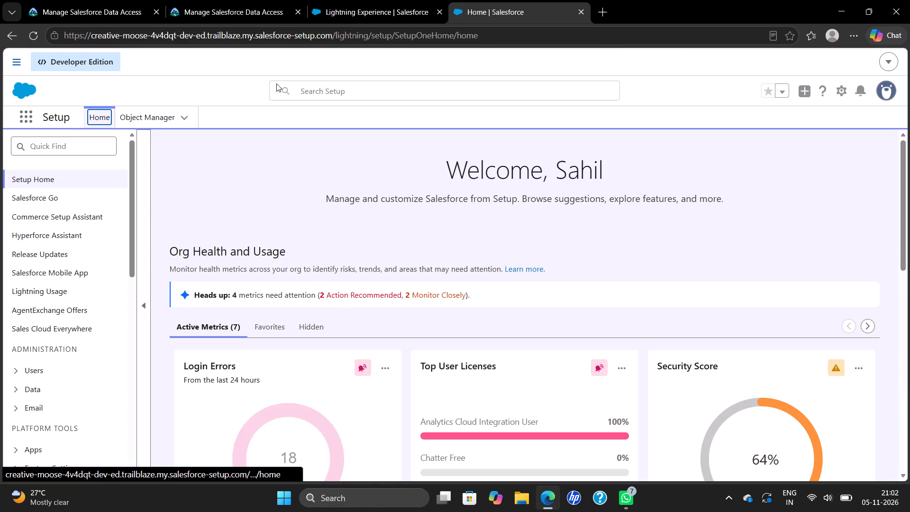
pyautogui.click(78, 142)
pyautogui.write('permiss')
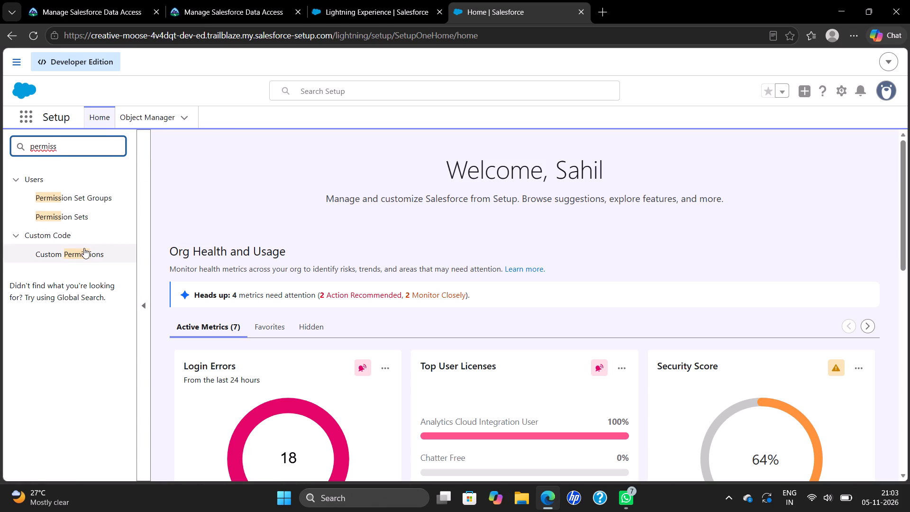
pyautogui.click(76, 220)
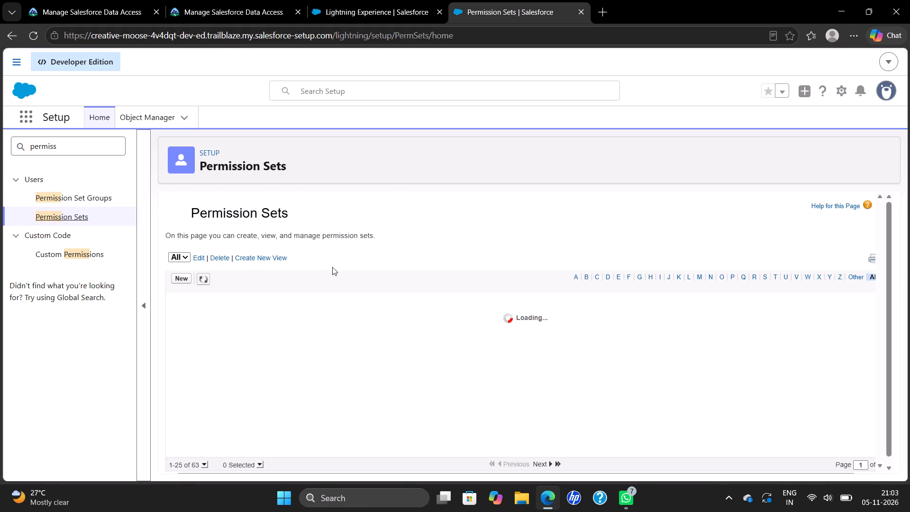
pyautogui.click(178, 280)
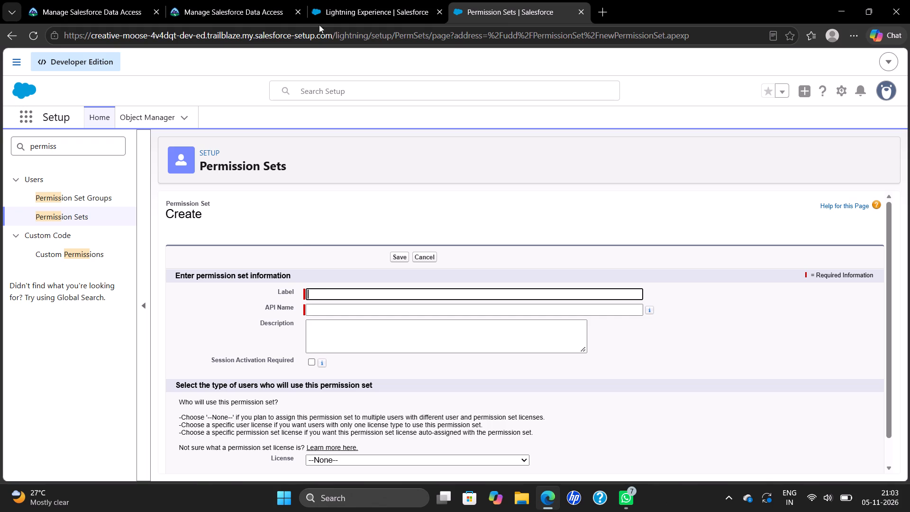
# Return to the Trailhead unit and review the permission set instructions and the hands-on challenge requirements.
pyautogui.click(364, 2)
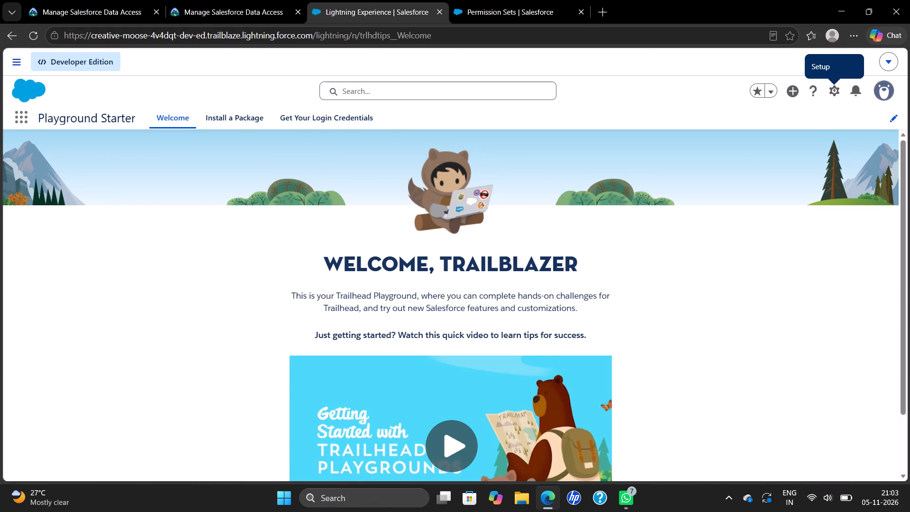
pyautogui.click(253, 3)
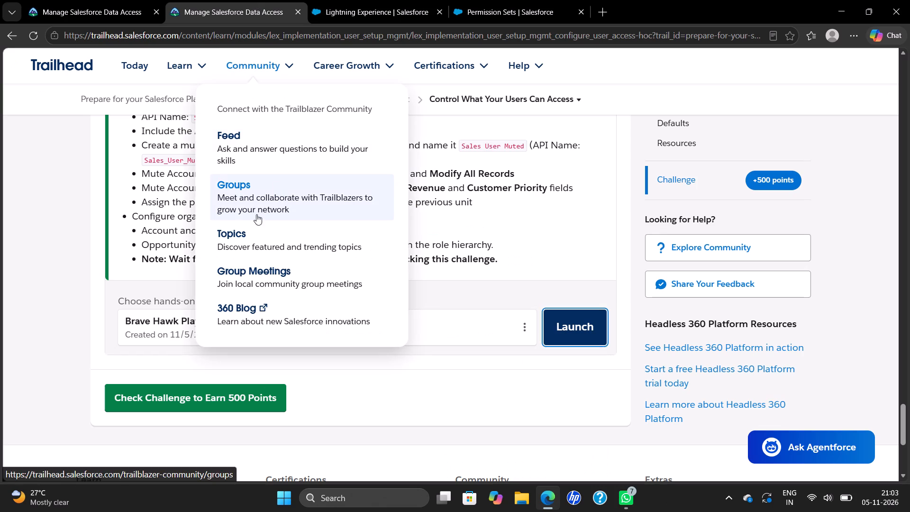
pyautogui.scroll(3, 188, 201)
pyautogui.scroll(-1, 188, 201)
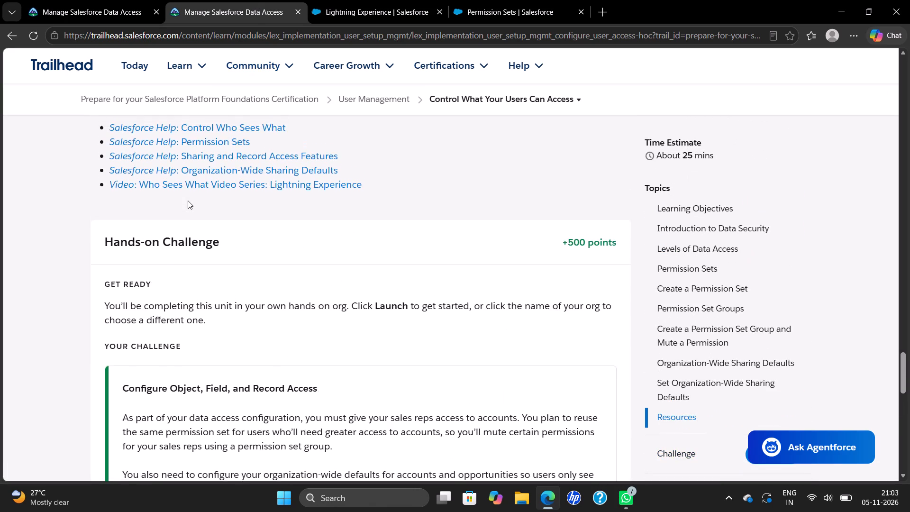
pyautogui.scroll(-1, 188, 201)
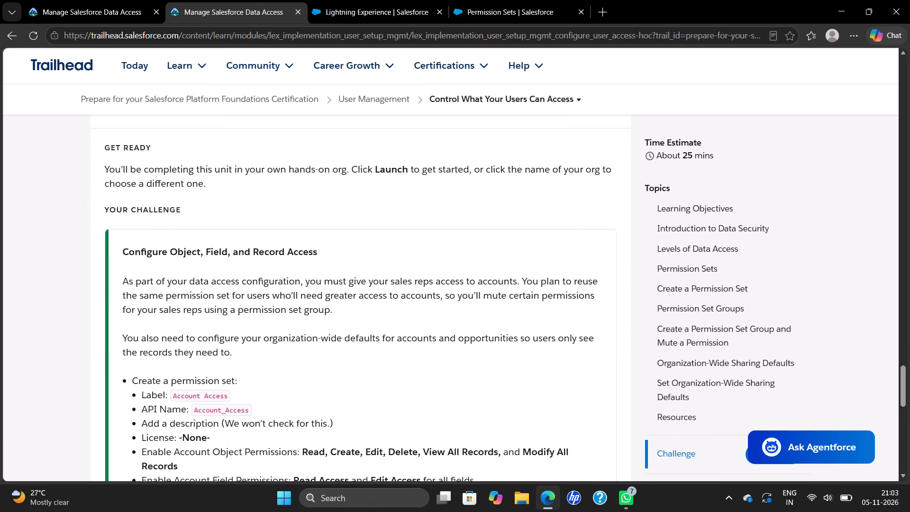
pyautogui.click(204, 392)
pyautogui.doubleClick(204, 392)
pyautogui.click(204, 392)
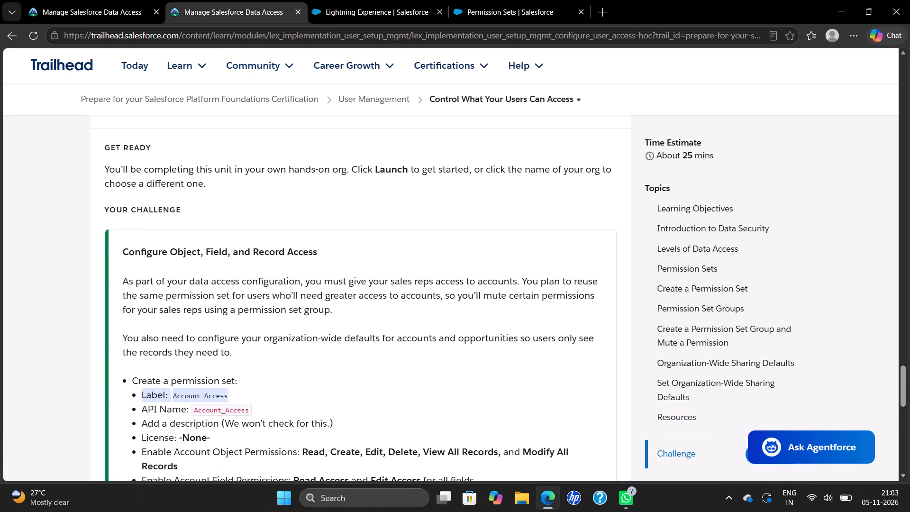
pyautogui.click(190, 397)
pyautogui.scroll(5, 190, 397)
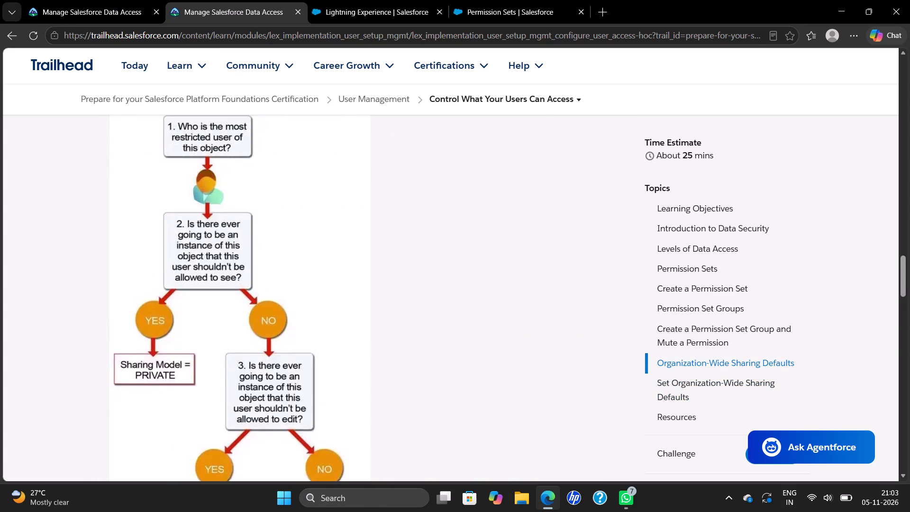
pyautogui.scroll(4, 190, 397)
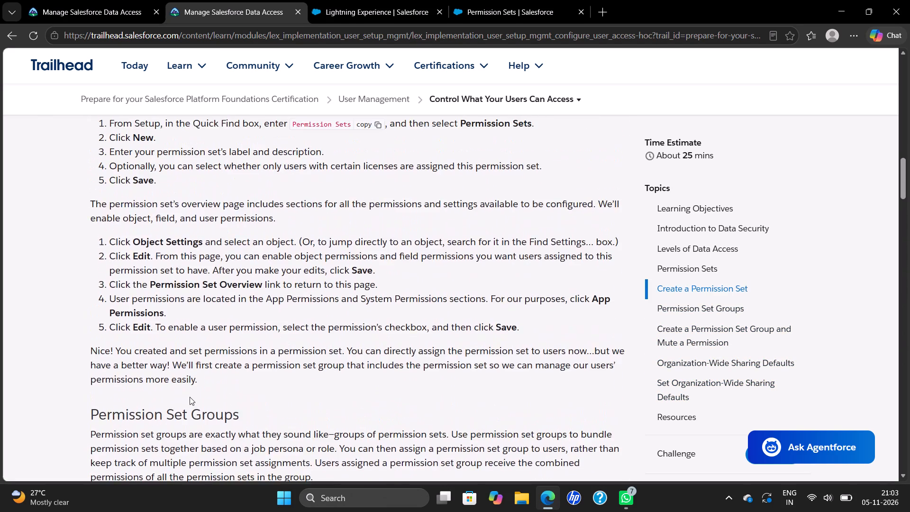
pyautogui.scroll(2, 190, 397)
pyautogui.scroll(-1, 190, 397)
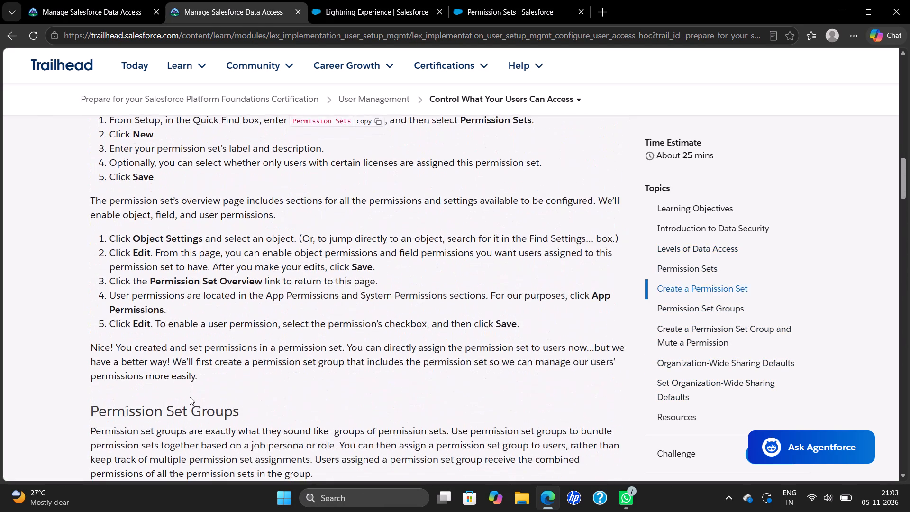
pyautogui.scroll(-7, 190, 397)
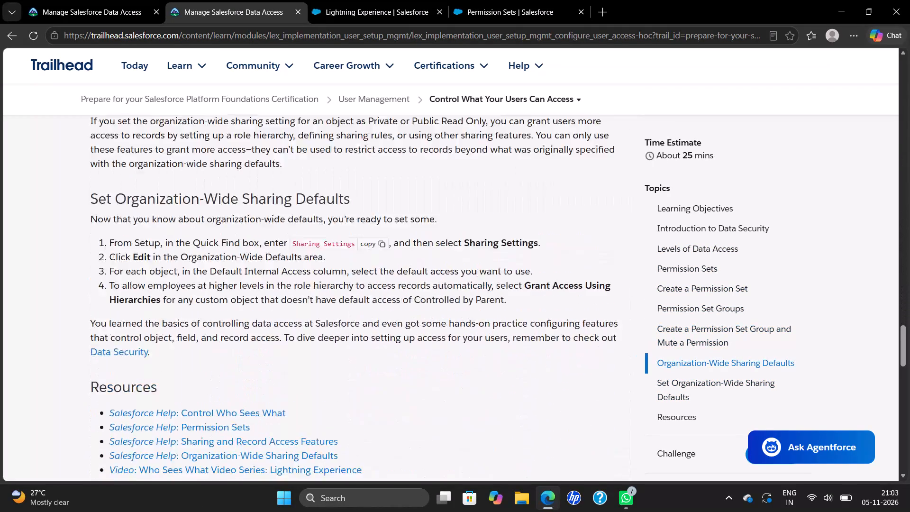
pyautogui.scroll(-1, 190, 397)
pyautogui.scroll(-2, 300, 261)
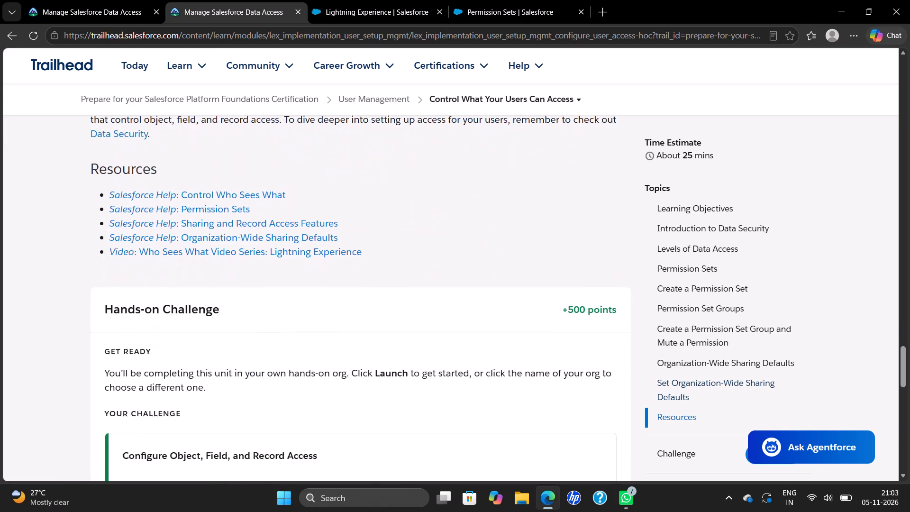
pyautogui.scroll(-4, 300, 261)
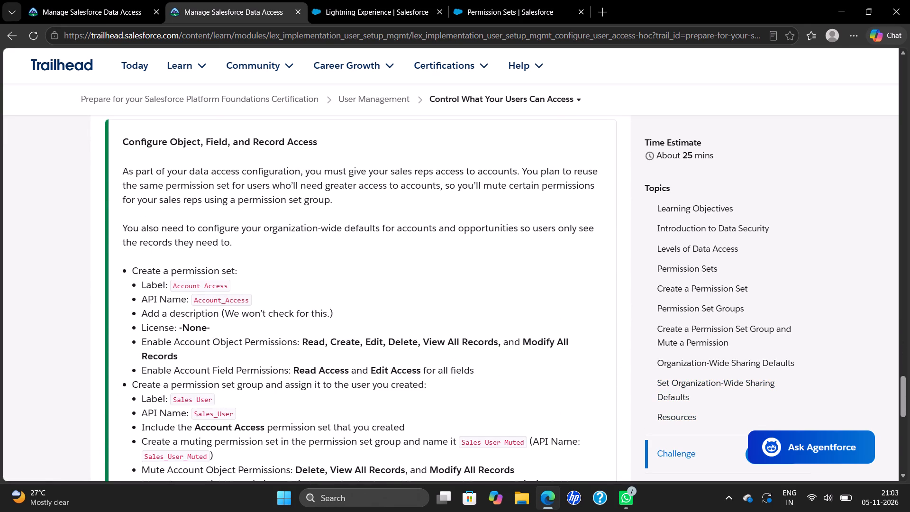
# Copy the label Account Access from the challenge requirements and enter it as the new permission set's label.
pyautogui.moveTo(173, 285); pyautogui.dragTo(228, 283)
pyautogui.hotkey('ctrl', 'c')
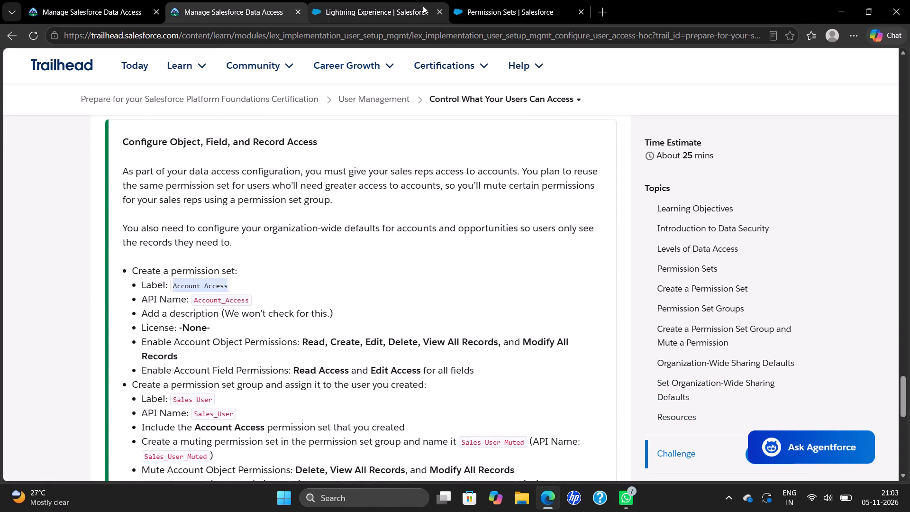
pyautogui.click(490, 7)
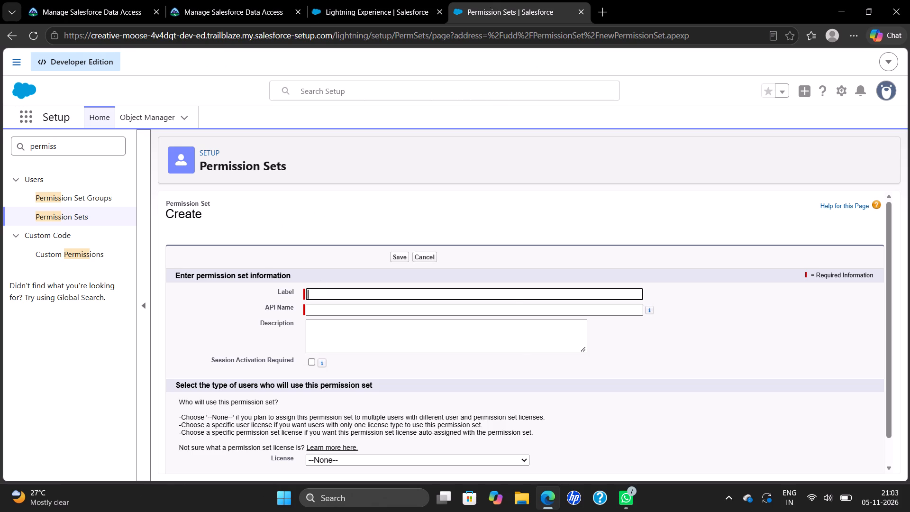
pyautogui.click(317, 292)
pyautogui.hotkey('ctrl', 'v')
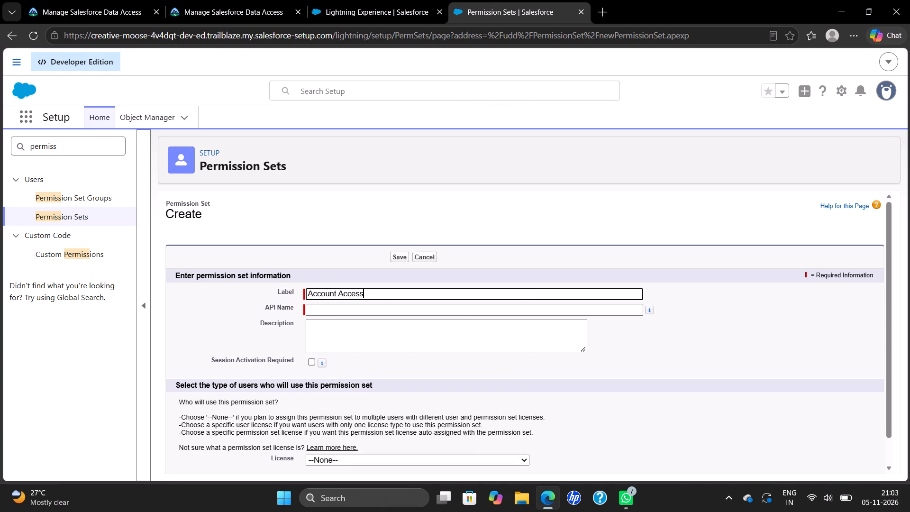
pyautogui.click(344, 296)
pyautogui.click(339, 296)
pyautogui.hotkey('ctrl', 'a')
pyautogui.hotkey('ctrl', 'v')
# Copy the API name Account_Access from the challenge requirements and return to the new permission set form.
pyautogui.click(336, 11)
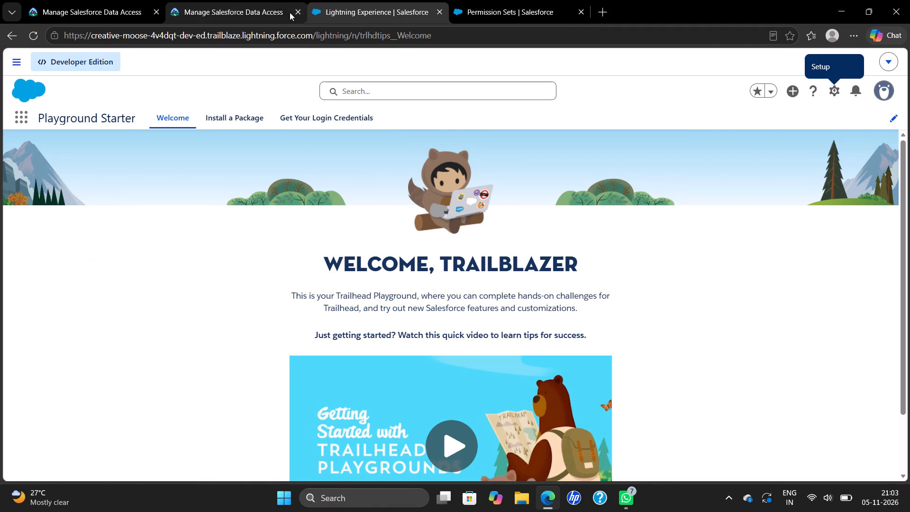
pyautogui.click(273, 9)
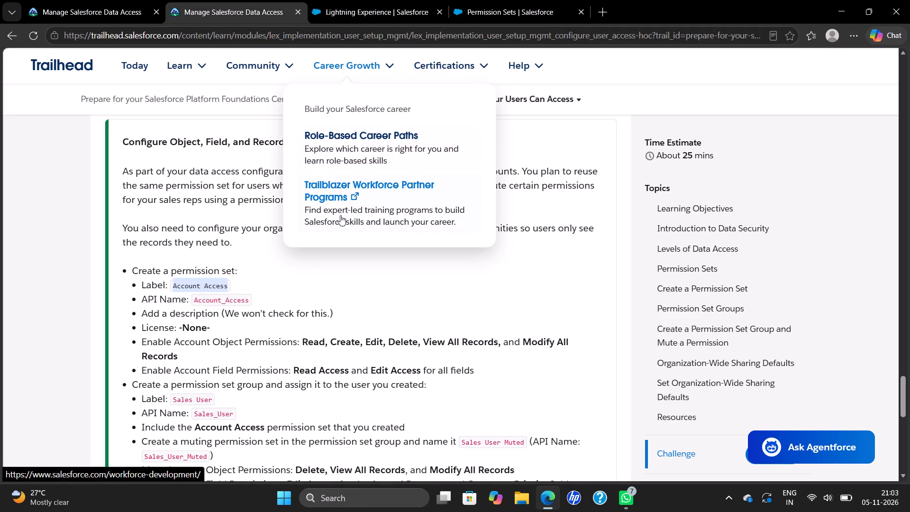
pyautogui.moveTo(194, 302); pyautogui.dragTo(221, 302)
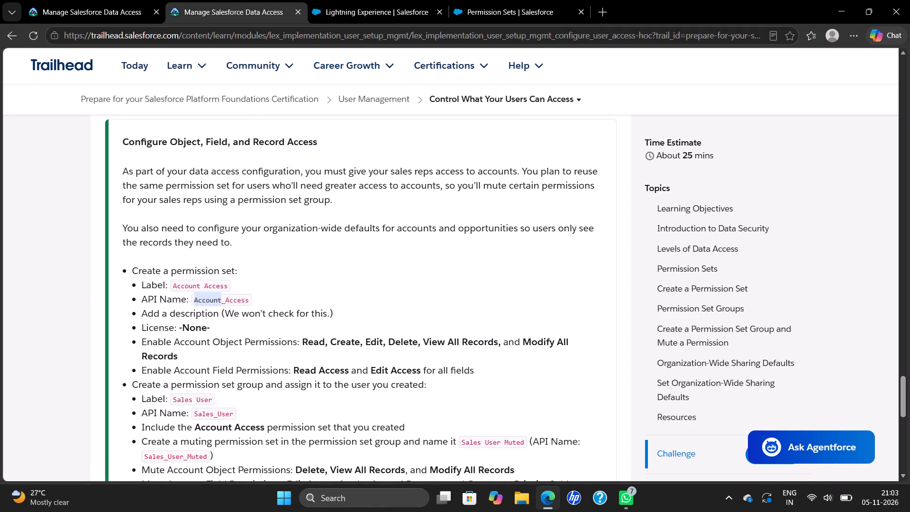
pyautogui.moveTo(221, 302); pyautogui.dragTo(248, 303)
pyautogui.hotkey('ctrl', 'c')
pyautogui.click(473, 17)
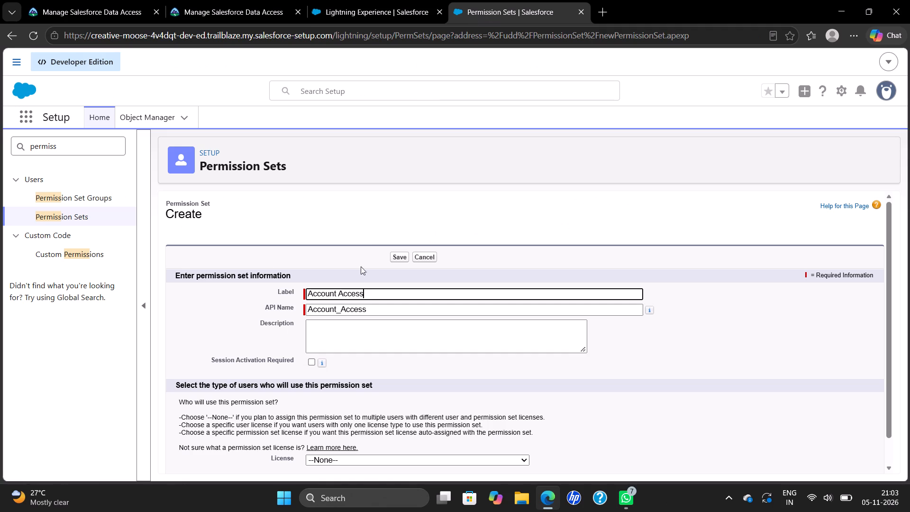
# Enter the description "hello...." for the Account Access permission set and save it with the license left at None.
pyautogui.click(345, 320)
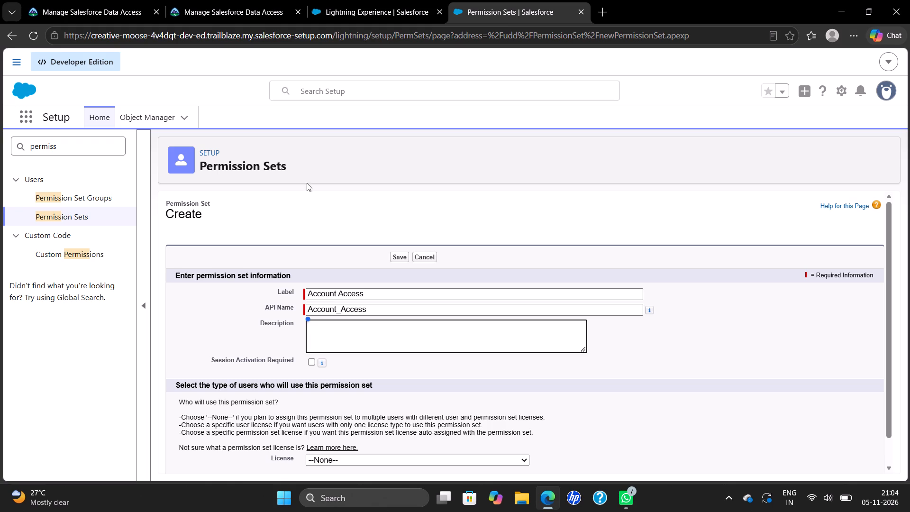
pyautogui.click(242, 11)
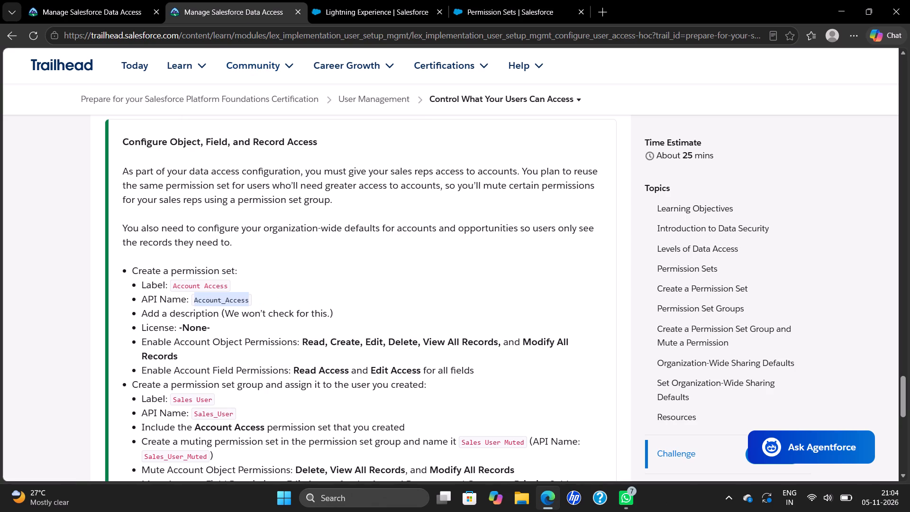
pyautogui.click(479, 10)
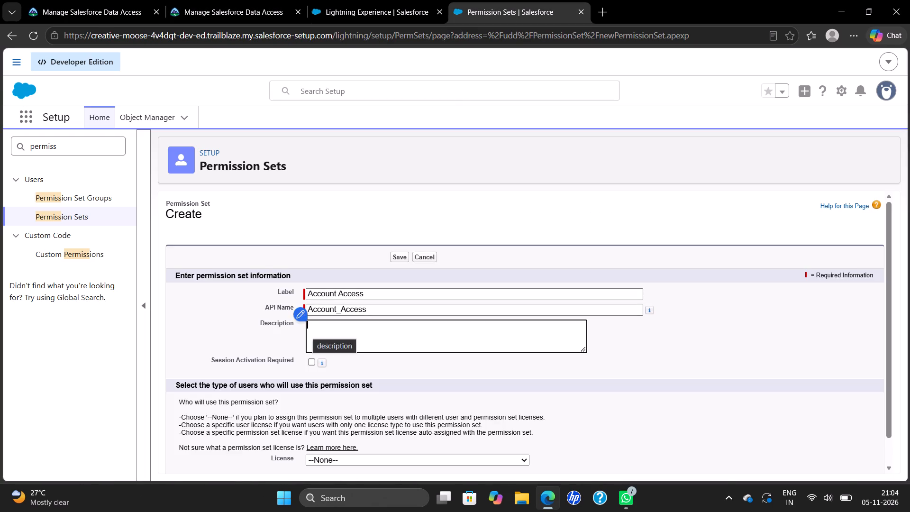
pyautogui.write('hellp0')
pyautogui.press('BackSpace')
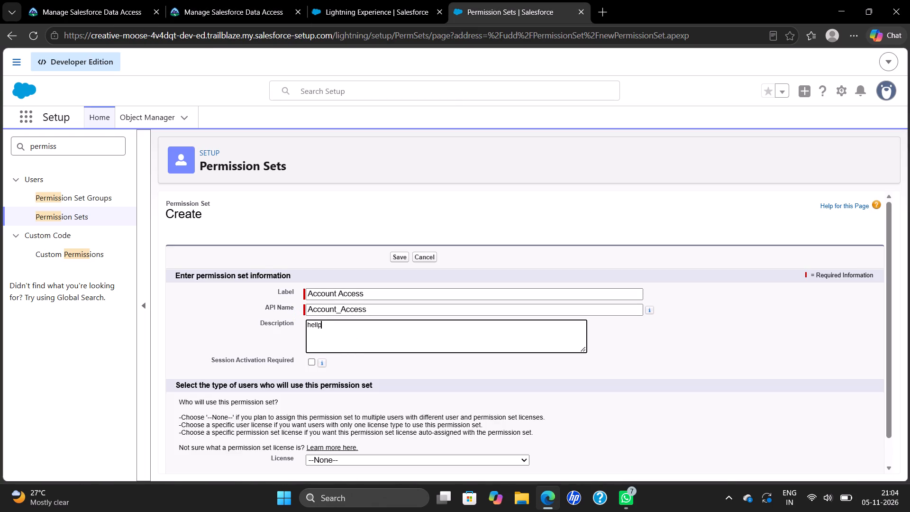
pyautogui.press('BackSpace')
pyautogui.press('o')
pyautogui.write('....')
pyautogui.scroll(-2, 462, 302)
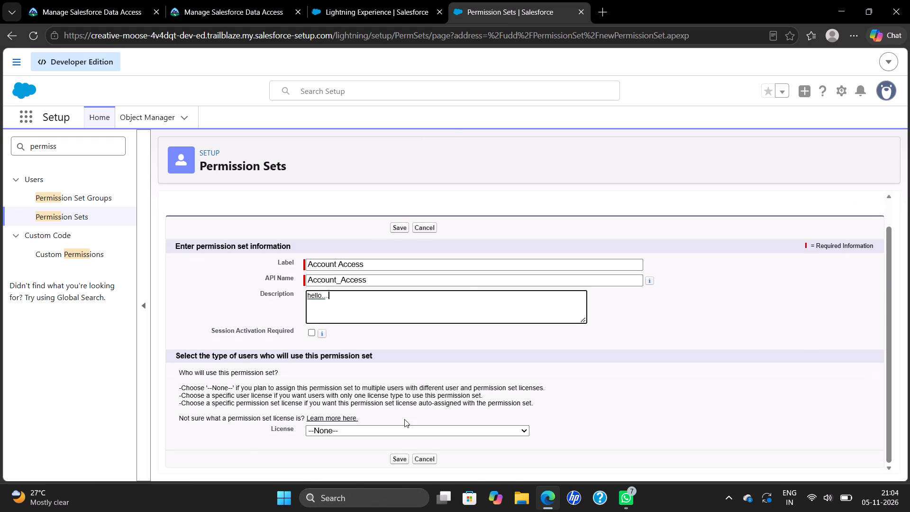
pyautogui.click(395, 457)
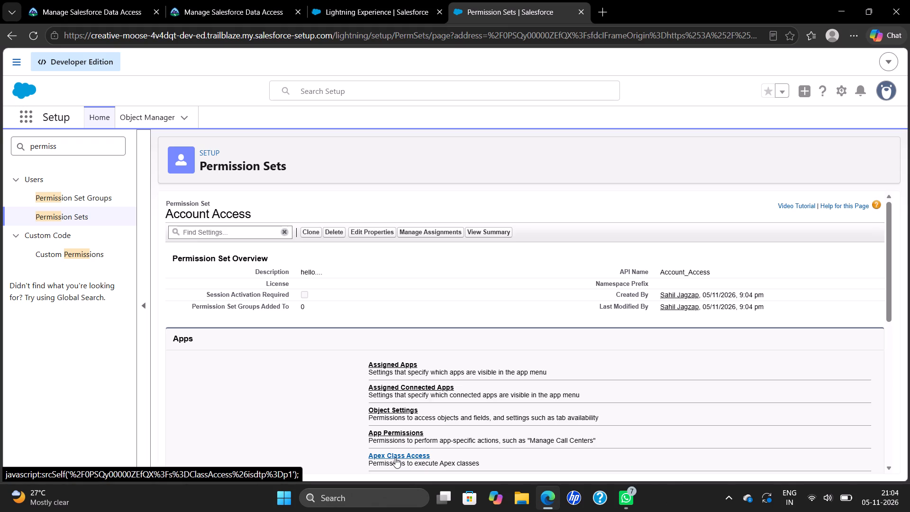
# In the permission set's Accounts object settings, enable Read, Create, Edit, Delete, View All Records, Modify All Records and View All Fields.
pyautogui.click(384, 409)
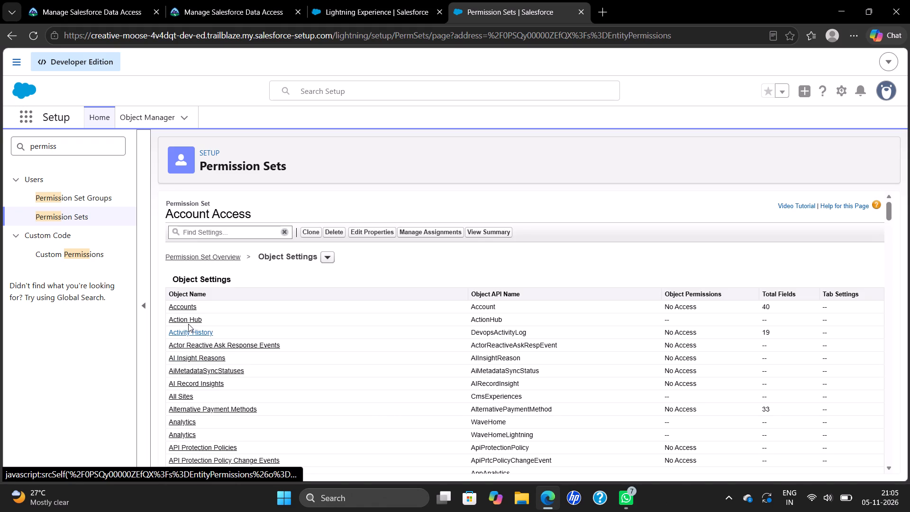
pyautogui.click(186, 307)
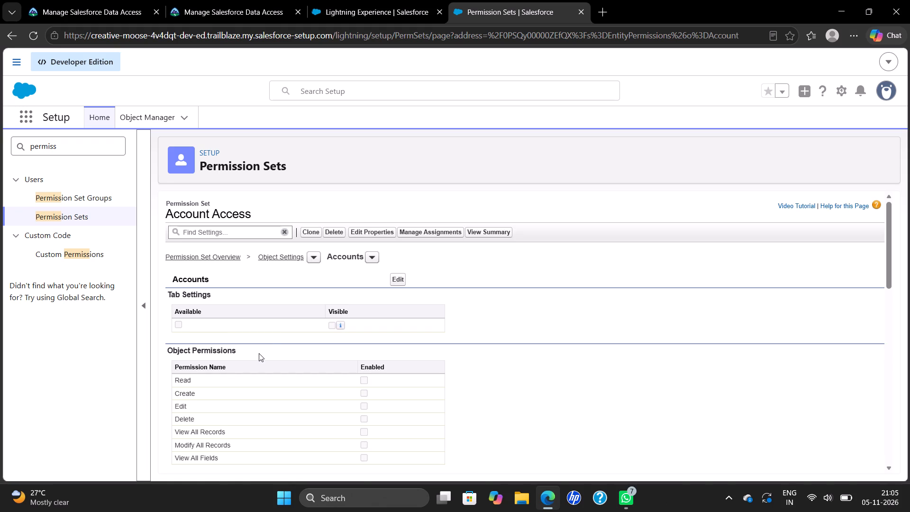
pyautogui.click(395, 283)
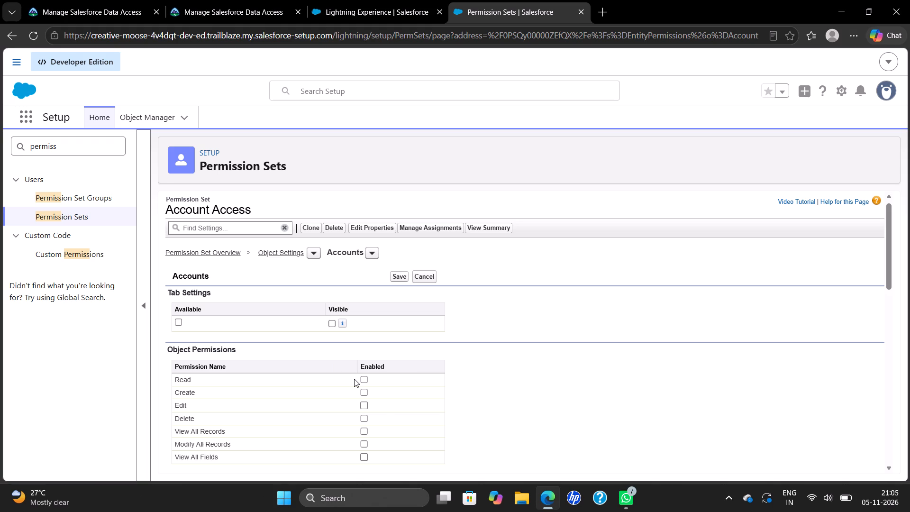
pyautogui.click(362, 382)
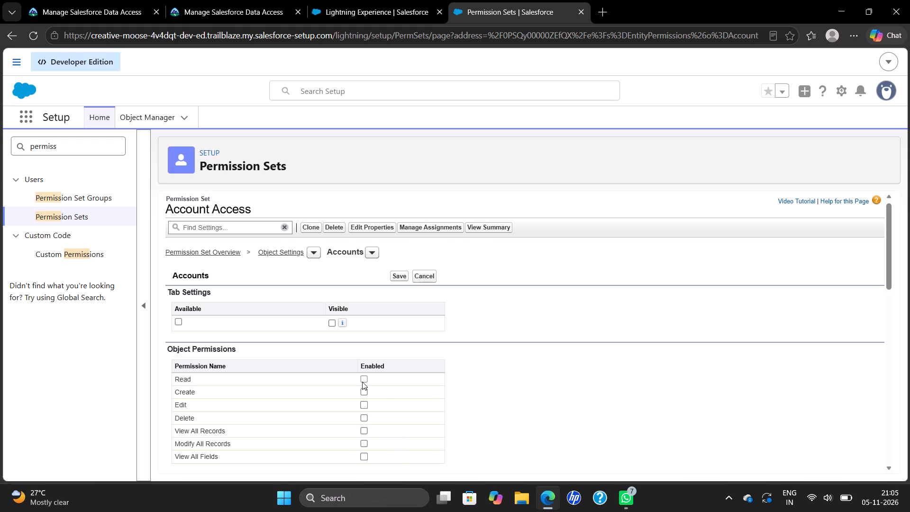
pyautogui.click(363, 389)
pyautogui.click(363, 405)
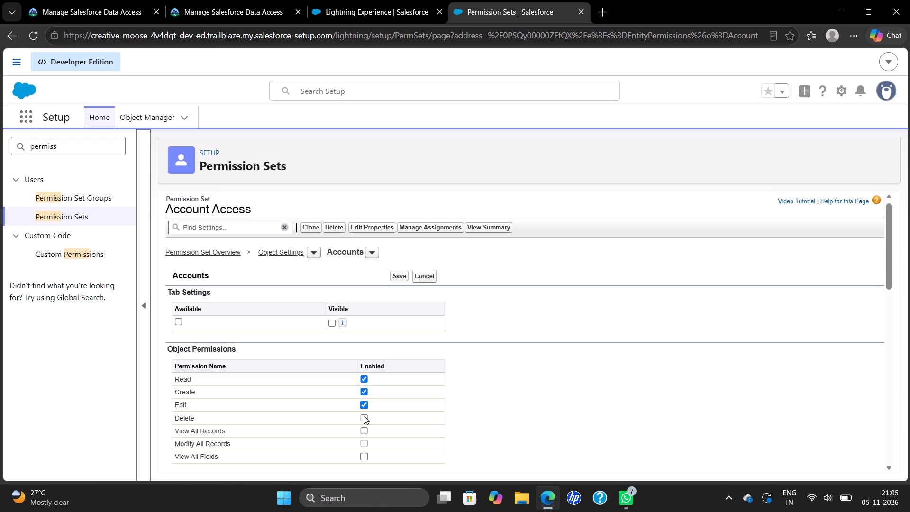
pyautogui.click(364, 418)
pyautogui.click(364, 431)
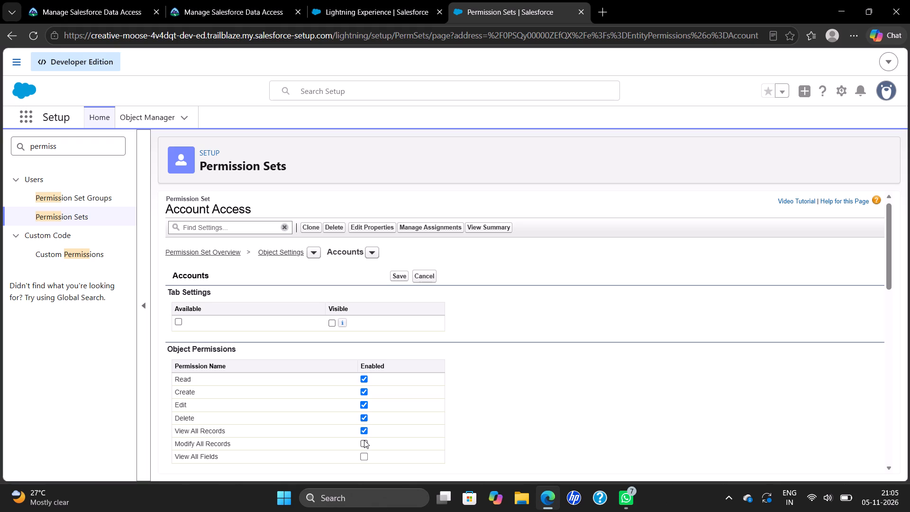
pyautogui.click(364, 440)
pyautogui.click(364, 458)
# Grant Read Access and Edit Access on all Account fields and save the Accounts settings.
pyautogui.scroll(-1, 371, 434)
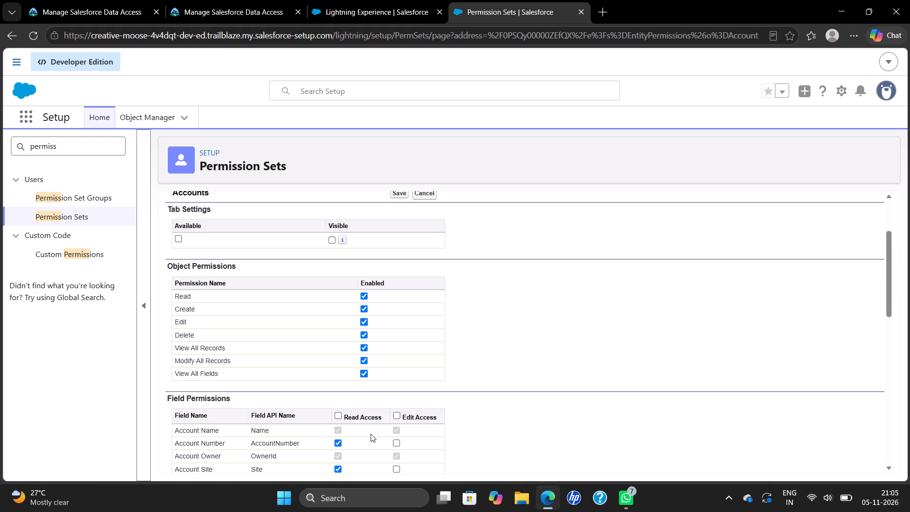
pyautogui.scroll(-1, 371, 434)
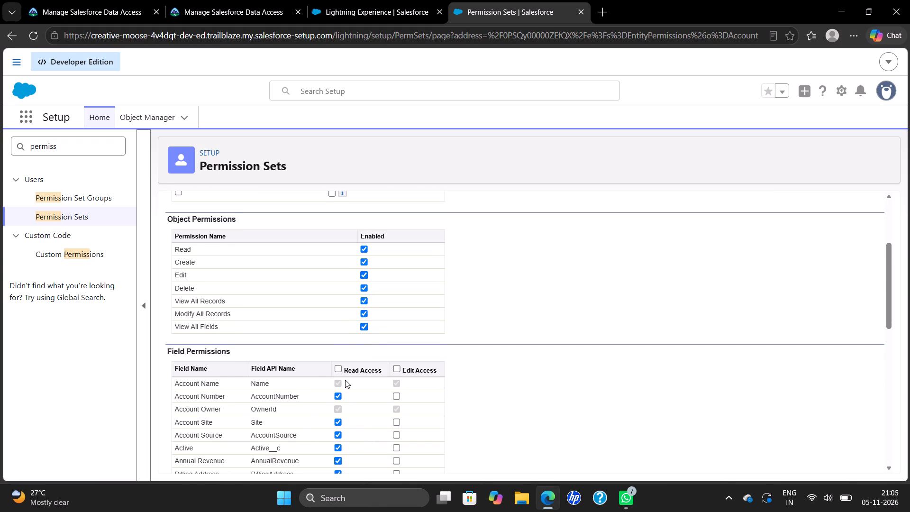
pyautogui.click(335, 366)
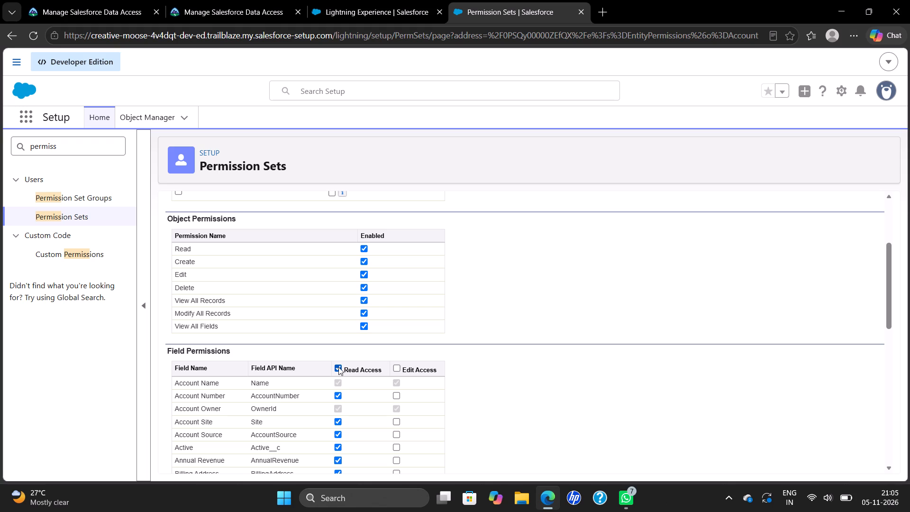
pyautogui.click(401, 367)
pyautogui.click(399, 367)
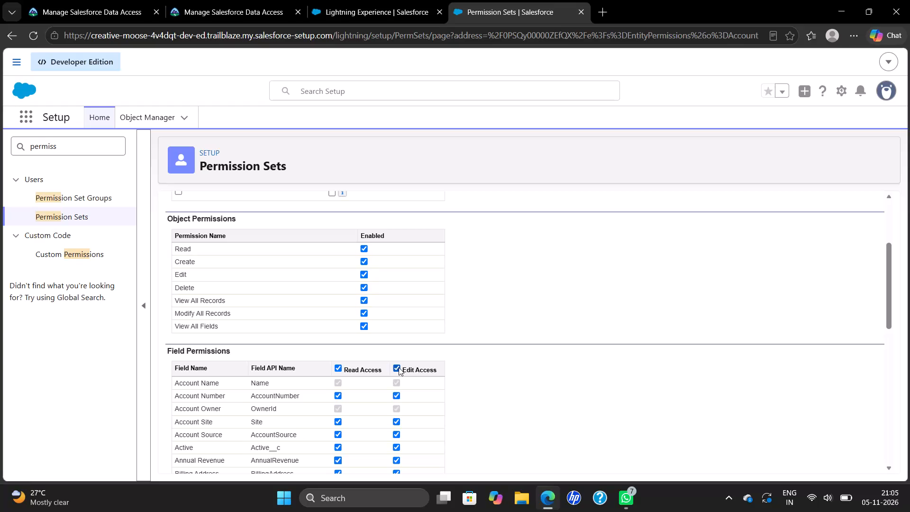
pyautogui.scroll(-6, 399, 367)
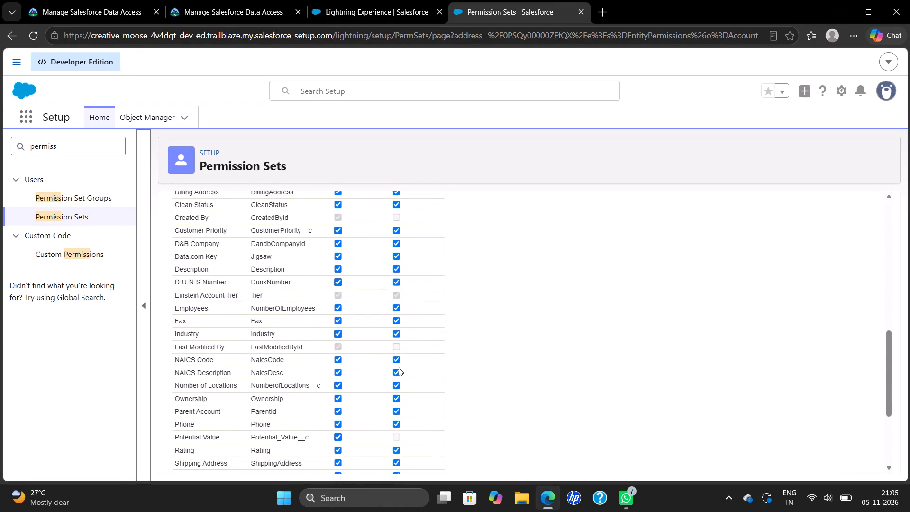
pyautogui.scroll(-3, 399, 367)
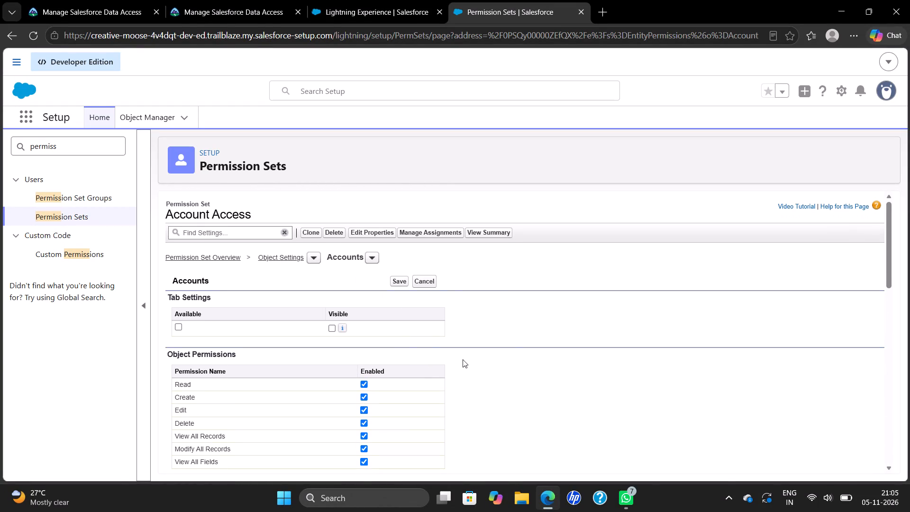
pyautogui.click(403, 284)
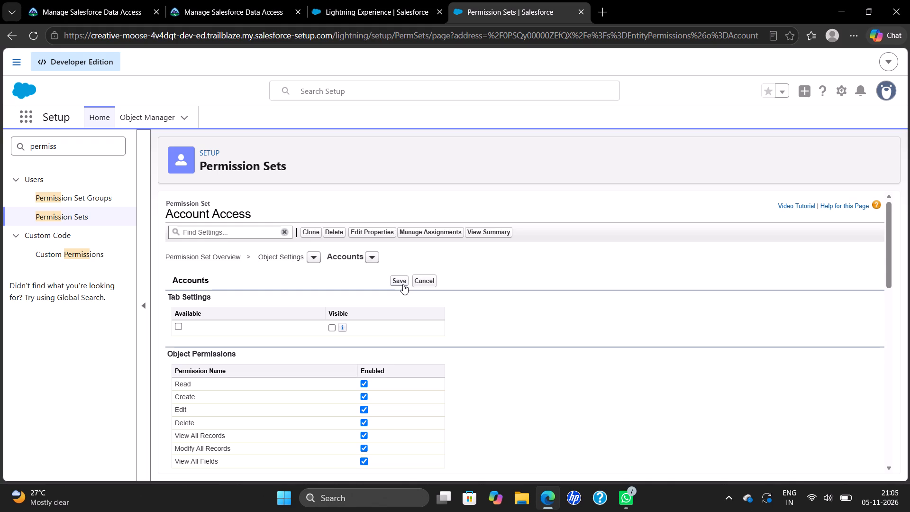
pyautogui.click(401, 283)
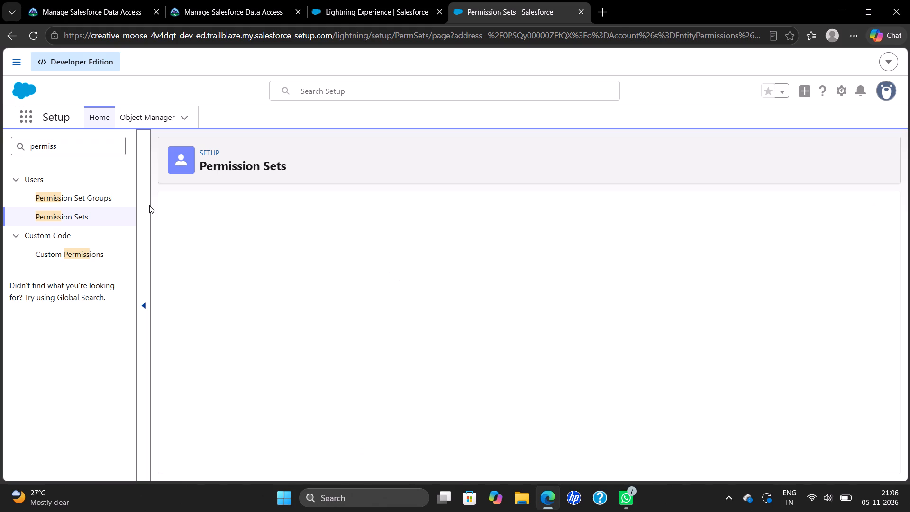
# Go to Permission Set Groups in Setup and start a new permission set group.
pyautogui.click(96, 199)
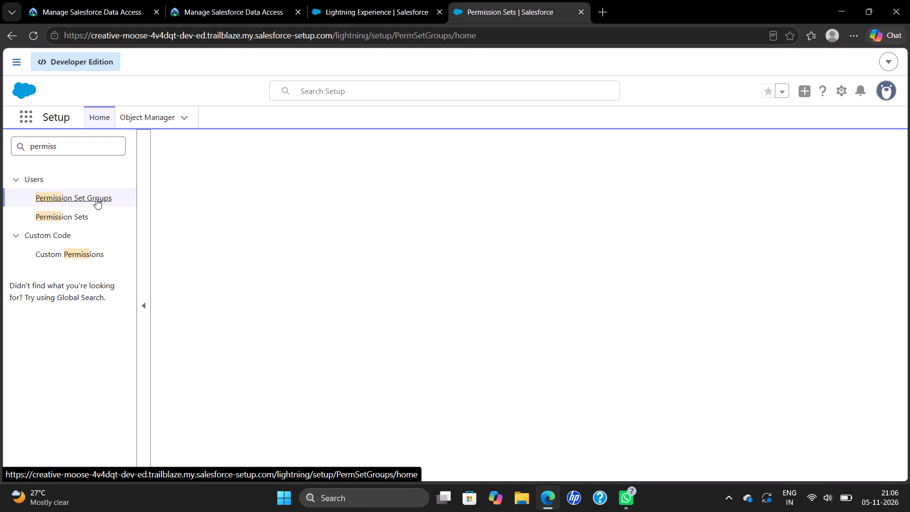
pyautogui.click(816, 499)
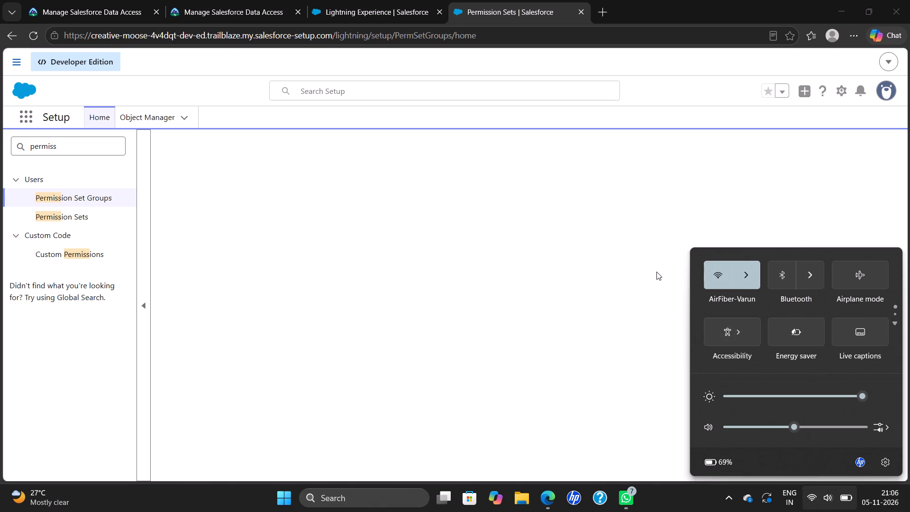
pyautogui.click(81, 195)
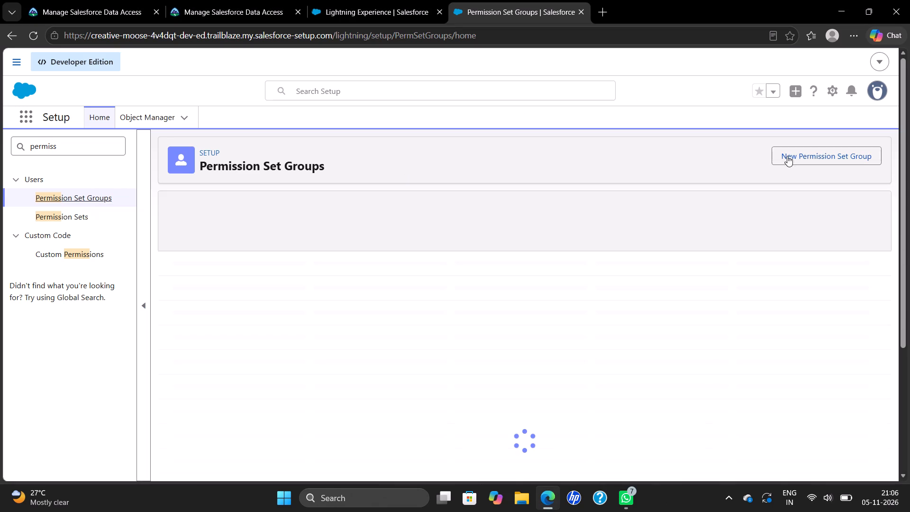
pyautogui.click(796, 158)
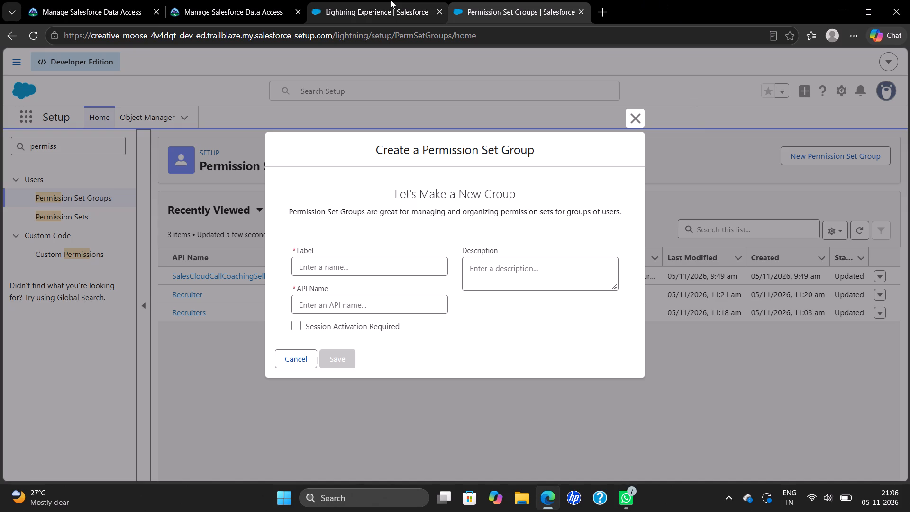
# Copy the group label Sales User from the Trailhead challenge requirements and return to the new permission set group form.
pyautogui.click(247, 7)
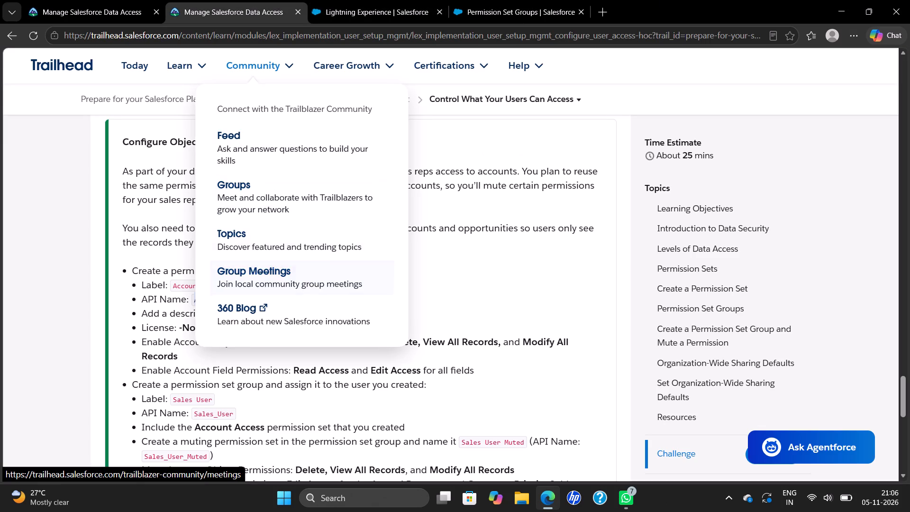
pyautogui.doubleClick(197, 400)
pyautogui.moveTo(197, 400); pyautogui.dragTo(186, 399)
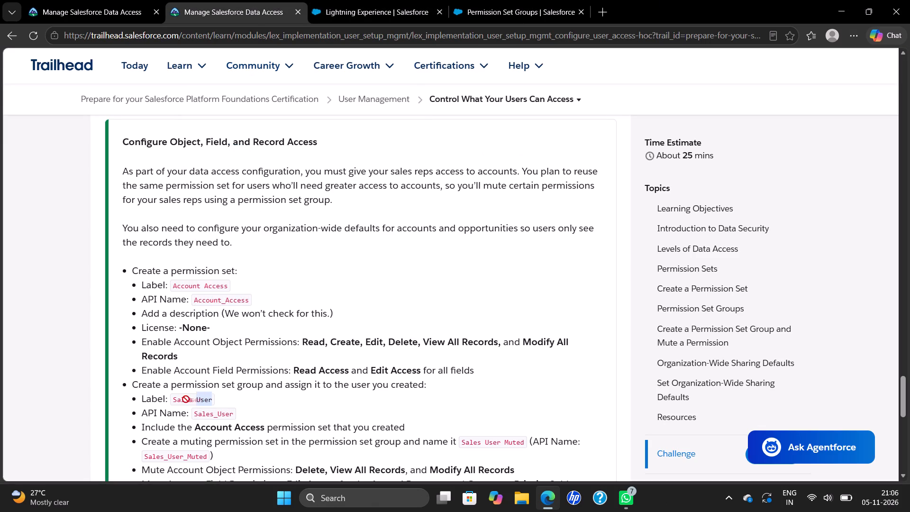
pyautogui.moveTo(186, 399); pyautogui.dragTo(180, 401)
pyautogui.moveTo(171, 397); pyautogui.dragTo(214, 403)
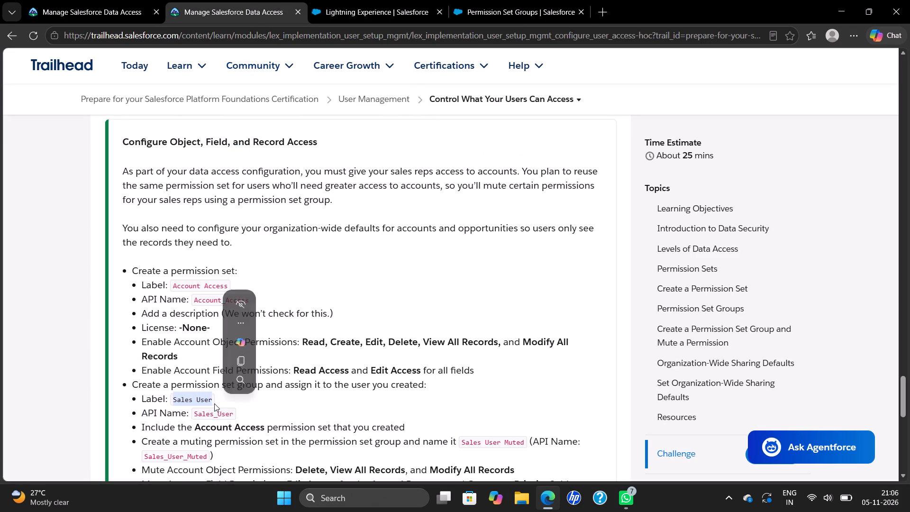
pyautogui.hotkey('ctrl', 'c')
pyautogui.click(517, 15)
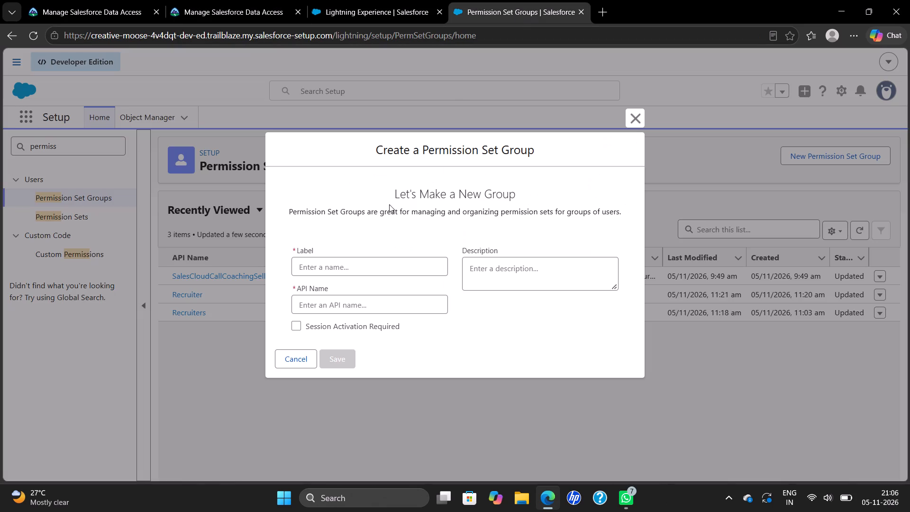
# Enter the label Sales User with API name Sales_User, leave the description empty, and save the permission set group.
pyautogui.click(356, 272)
pyautogui.hotkey('ctrl', 'v')
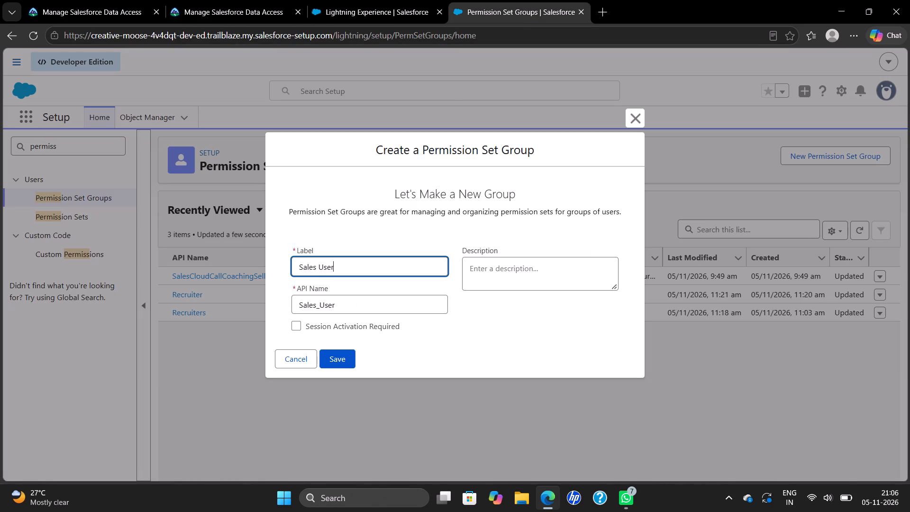
pyautogui.click(528, 260)
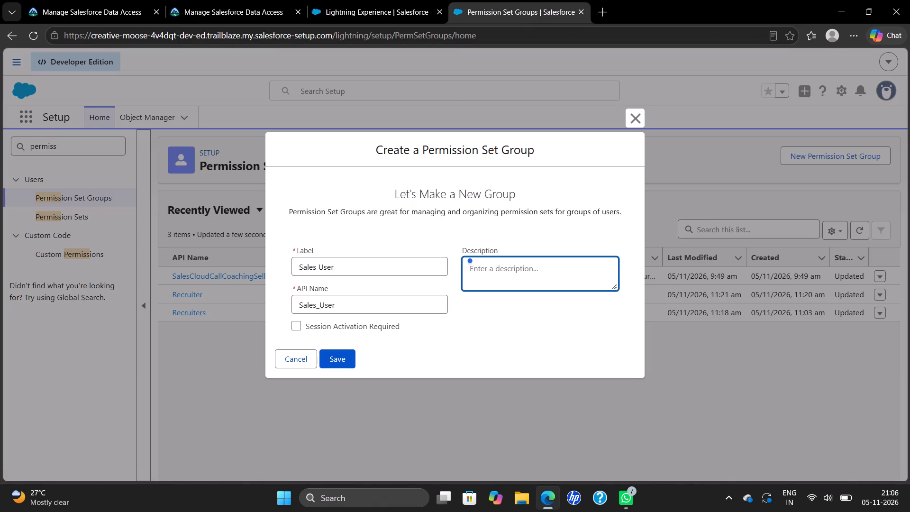
pyautogui.click(338, 359)
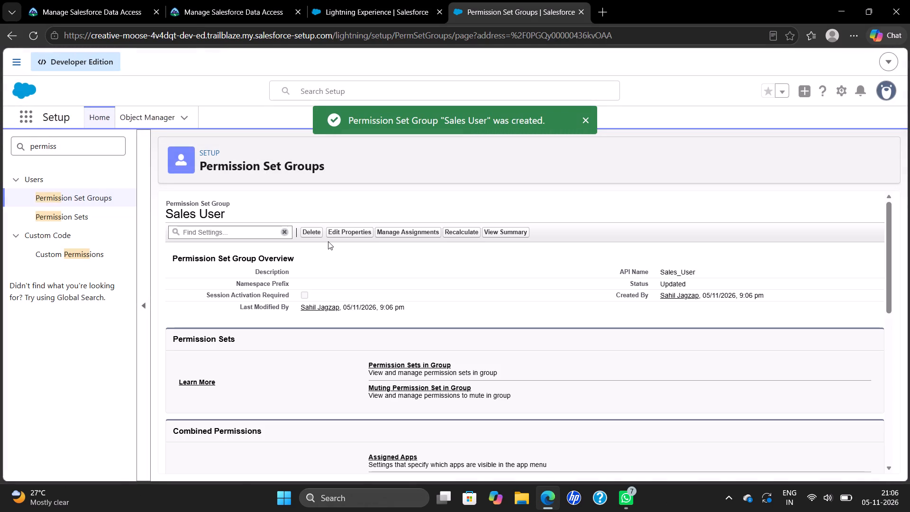
# Add the Account Access permission set to the Sales User permission set group.
pyautogui.click(406, 366)
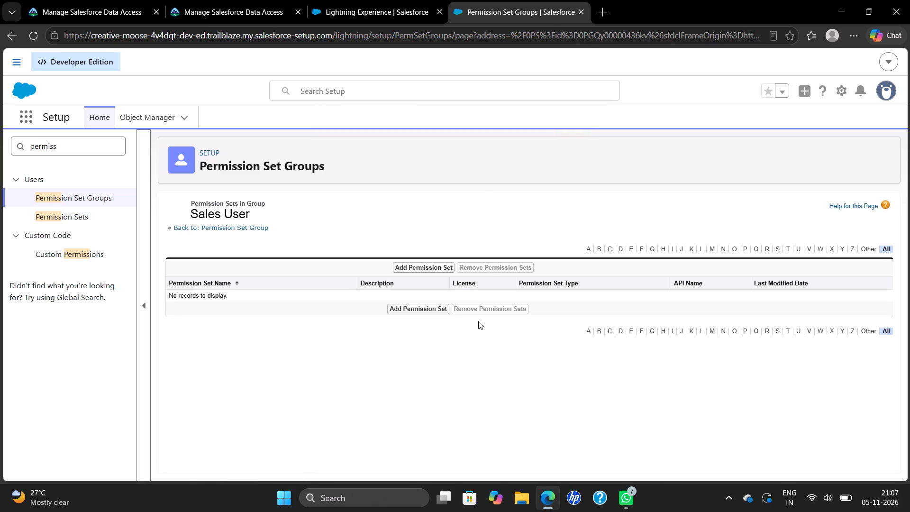
pyautogui.click(431, 309)
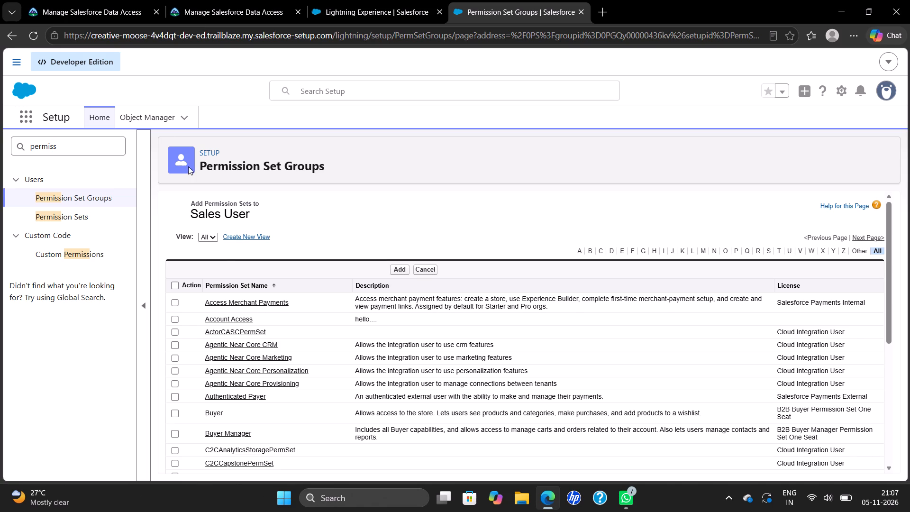
pyautogui.click(14, 37)
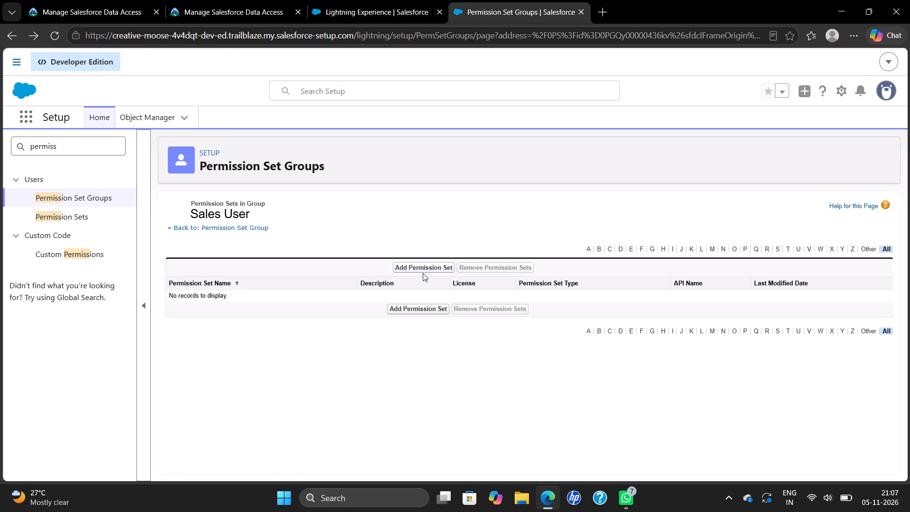
pyautogui.click(426, 269)
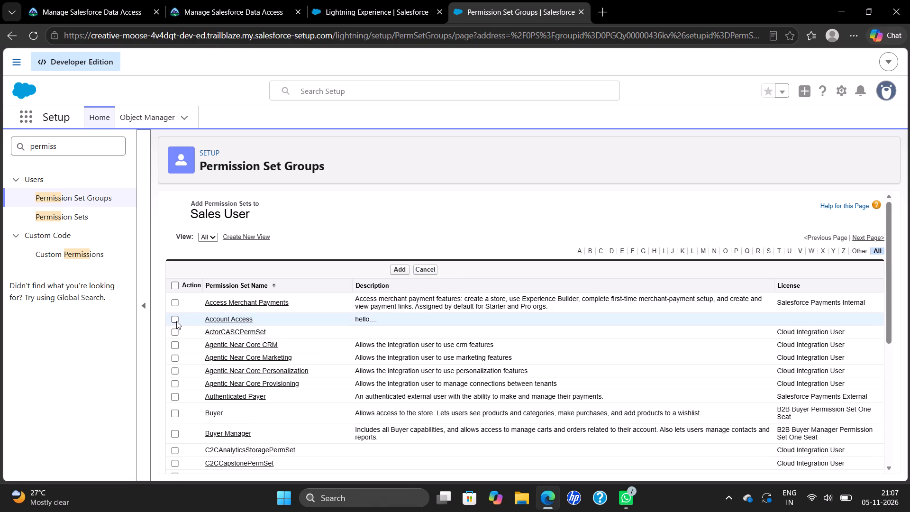
pyautogui.click(174, 321)
pyautogui.click(406, 269)
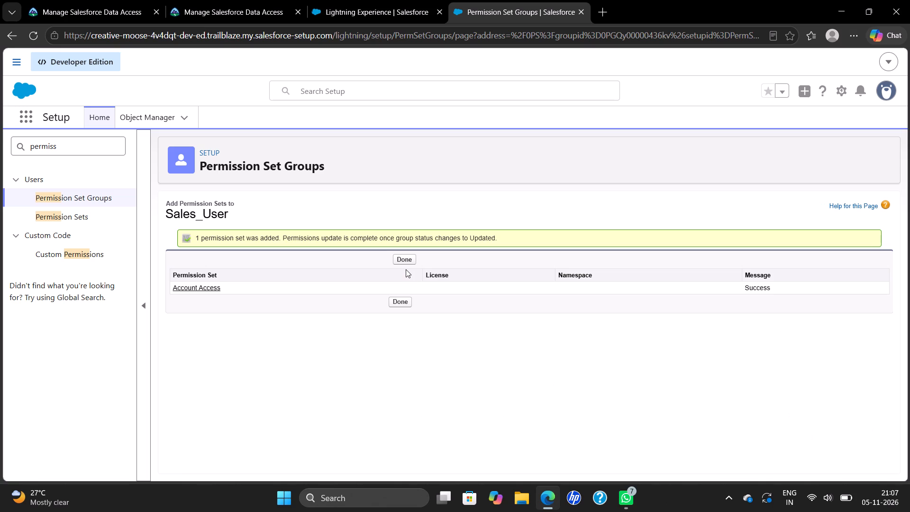
pyautogui.click(407, 302)
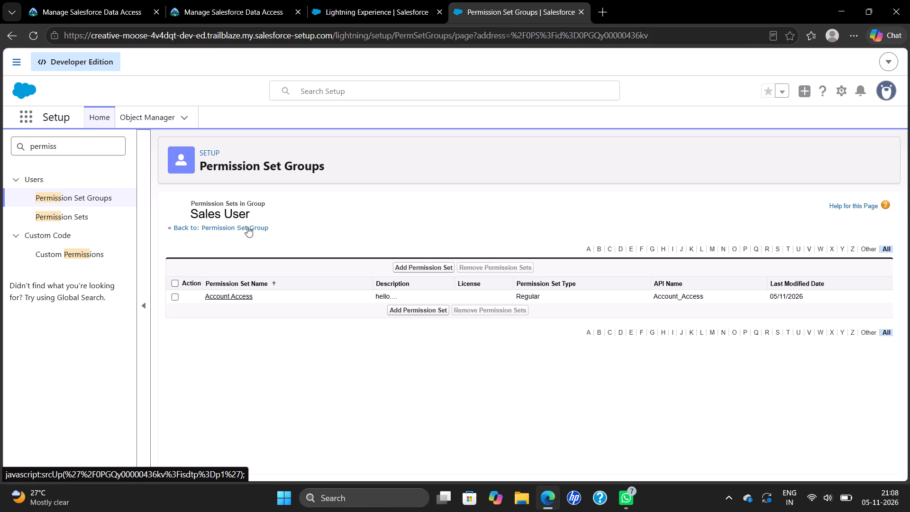
# Create a muting permission set in the Sales User group, keeping the label Sales User Muted and API name Sales_User_Muted.
pyautogui.click(247, 227)
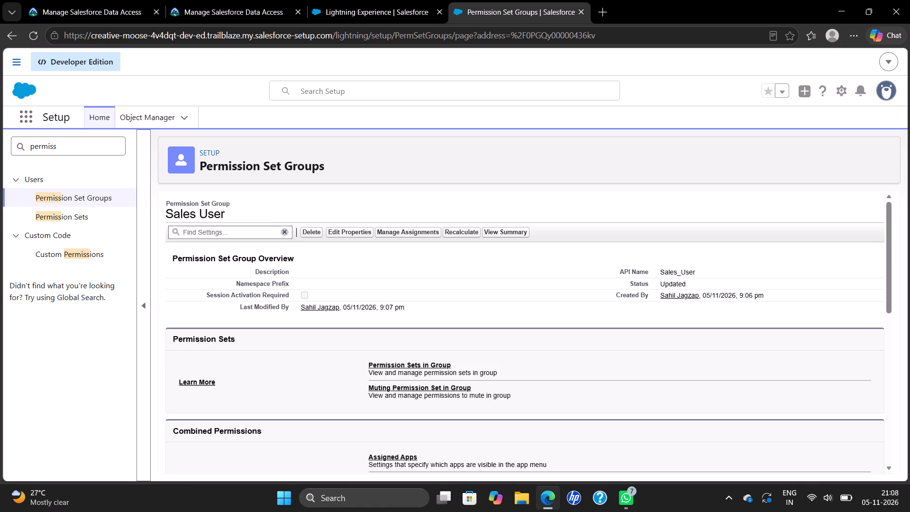
pyautogui.click(386, 387)
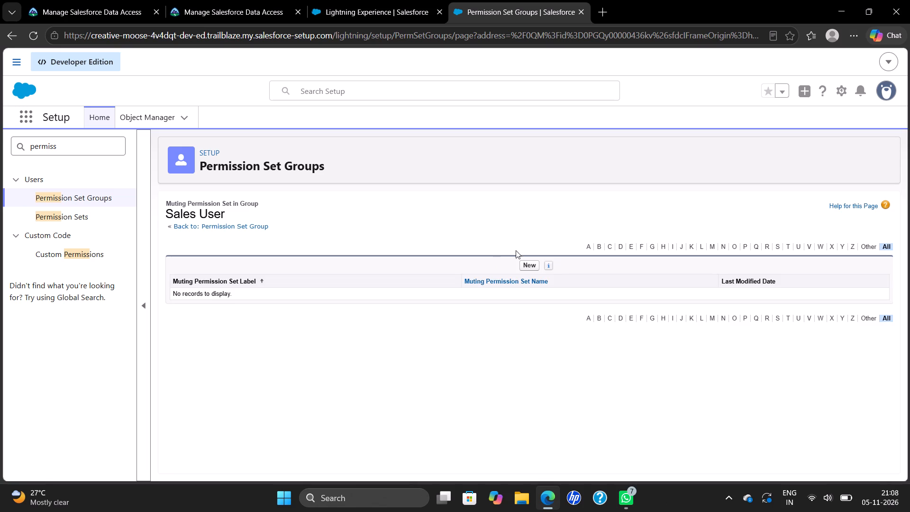
pyautogui.click(527, 262)
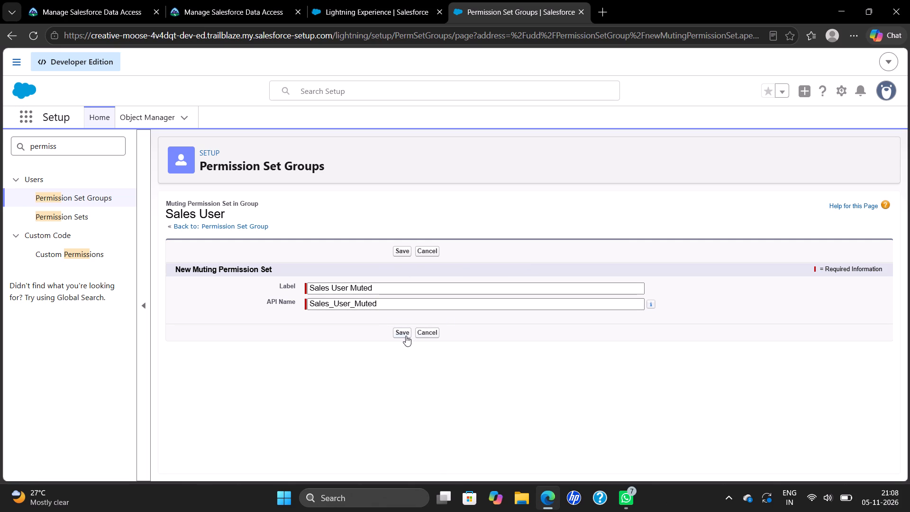
pyautogui.click(396, 248)
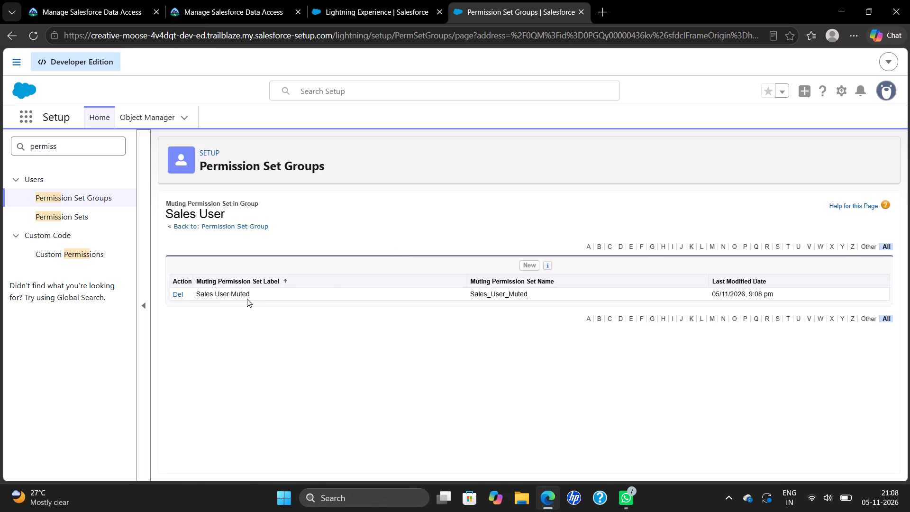
# In the Sales User Muted object settings for Accounts, mute the Delete, View All Records and Modify All Records permissions.
pyautogui.click(233, 291)
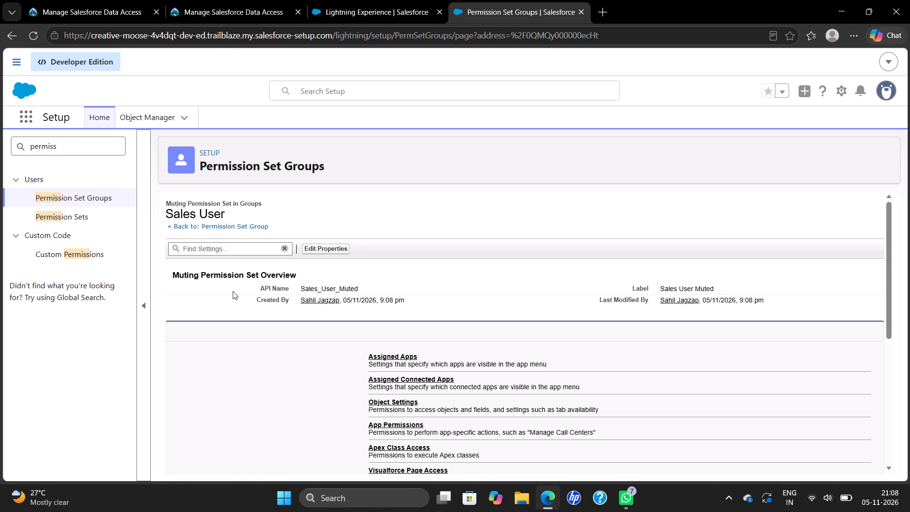
pyautogui.click(378, 402)
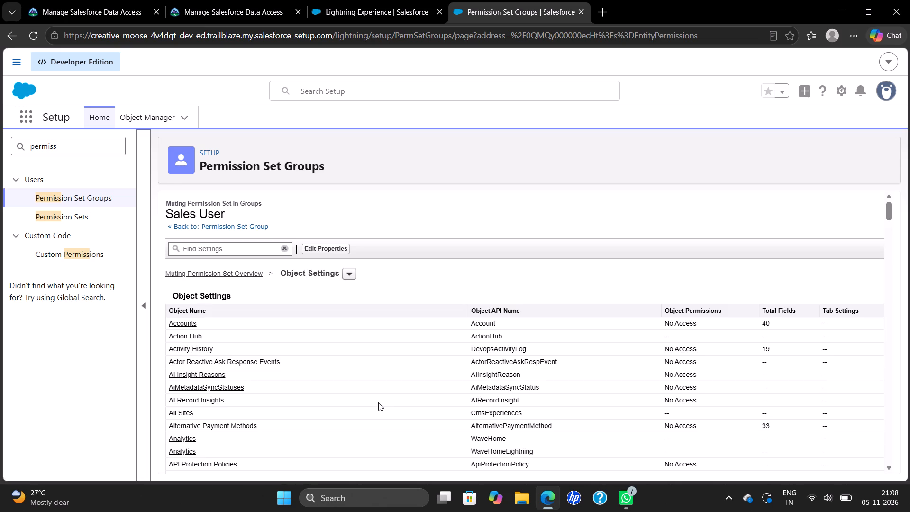
pyautogui.click(181, 325)
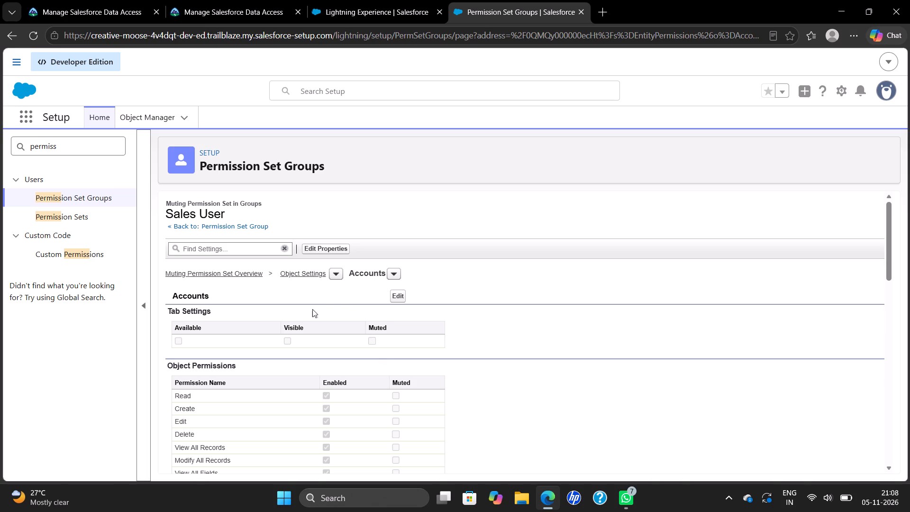
pyautogui.click(400, 302)
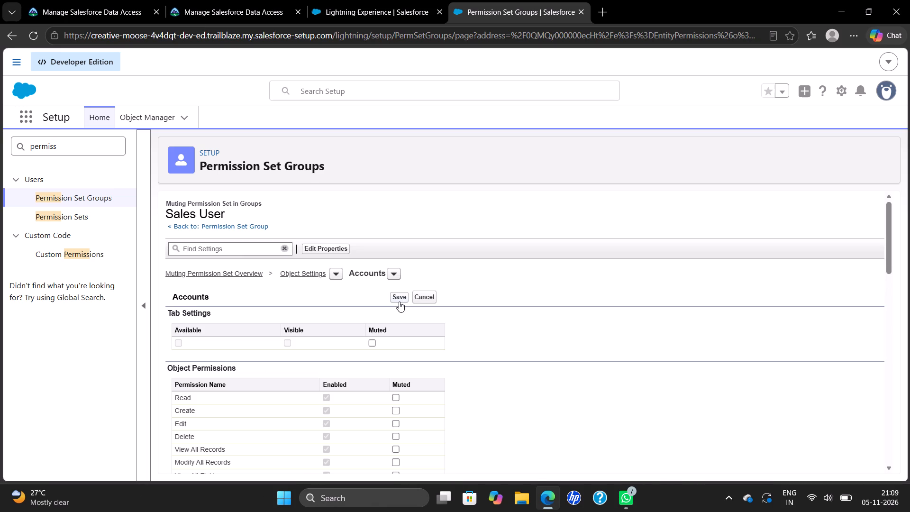
pyautogui.scroll(-1, 345, 375)
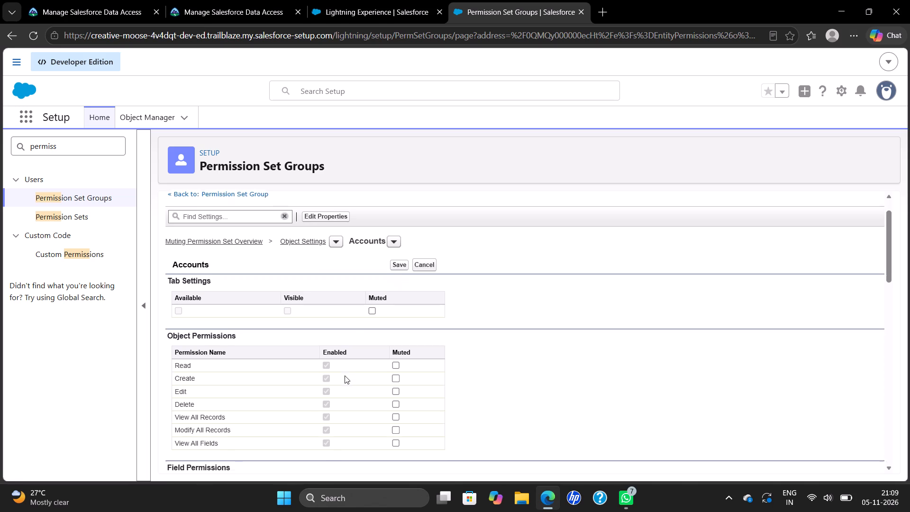
pyautogui.scroll(-1, 345, 375)
pyautogui.click(398, 393)
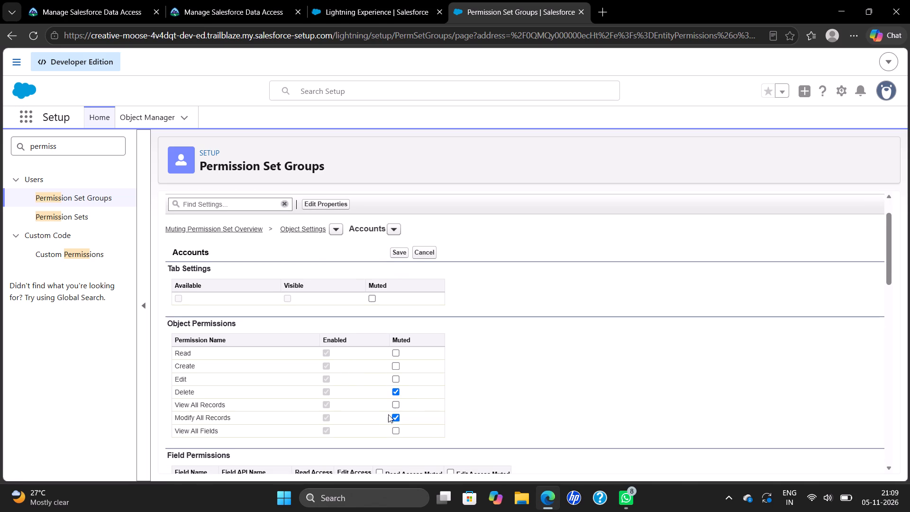
pyautogui.click(394, 406)
pyautogui.scroll(-4, 393, 426)
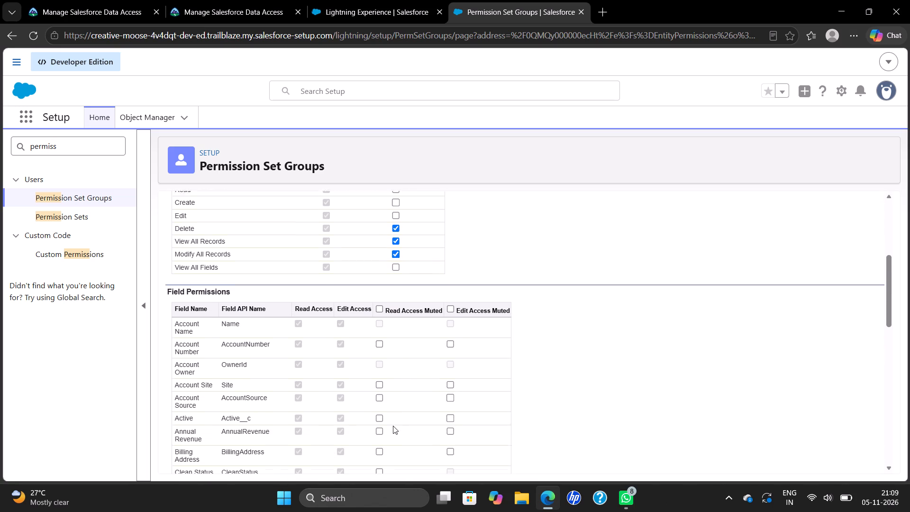
pyautogui.scroll(-1, 393, 426)
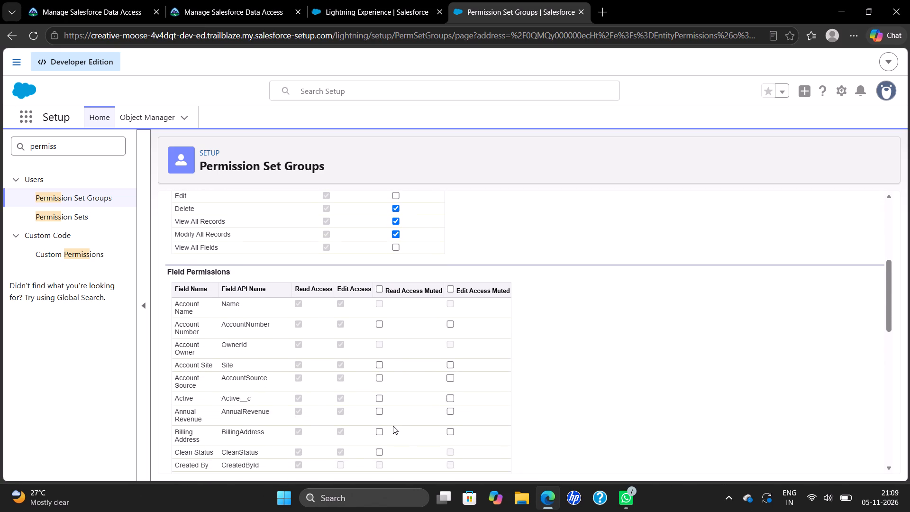
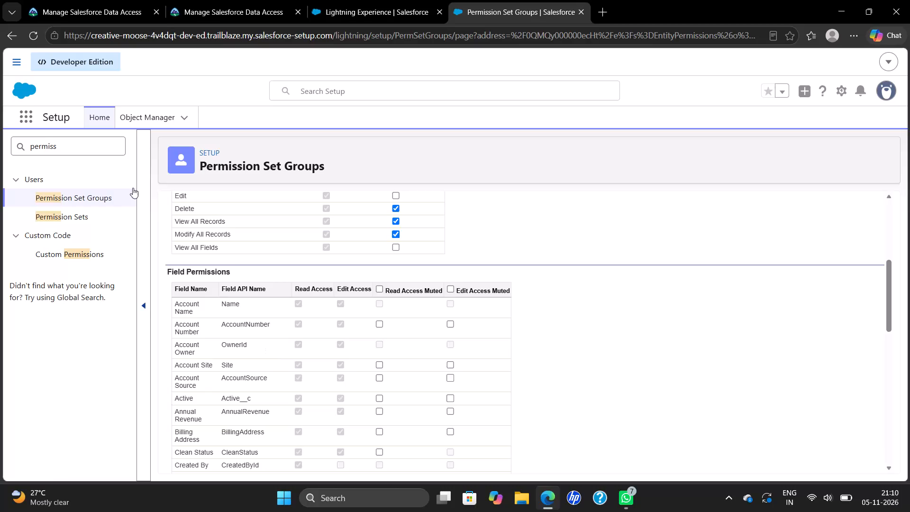
# Go back to the Trailhead unit "Control What Your Users Can Access" to review its instructions.
pyautogui.click(82, 0)
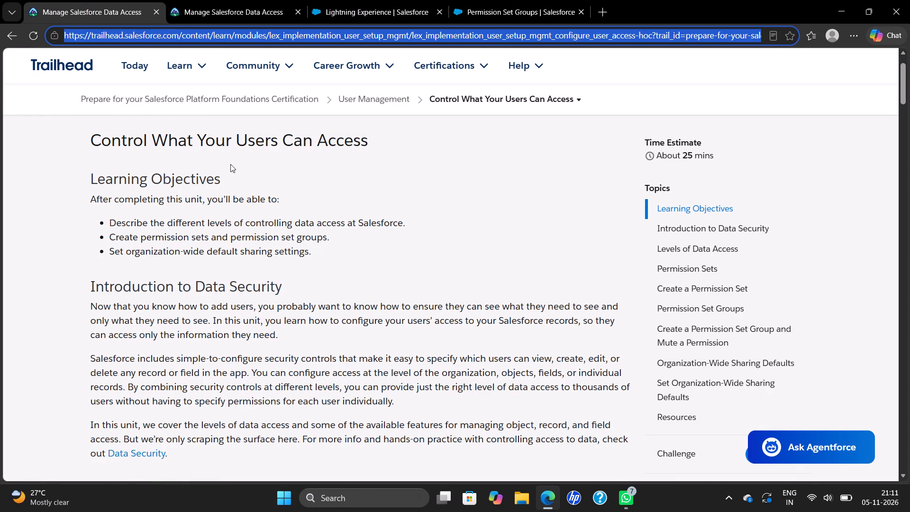
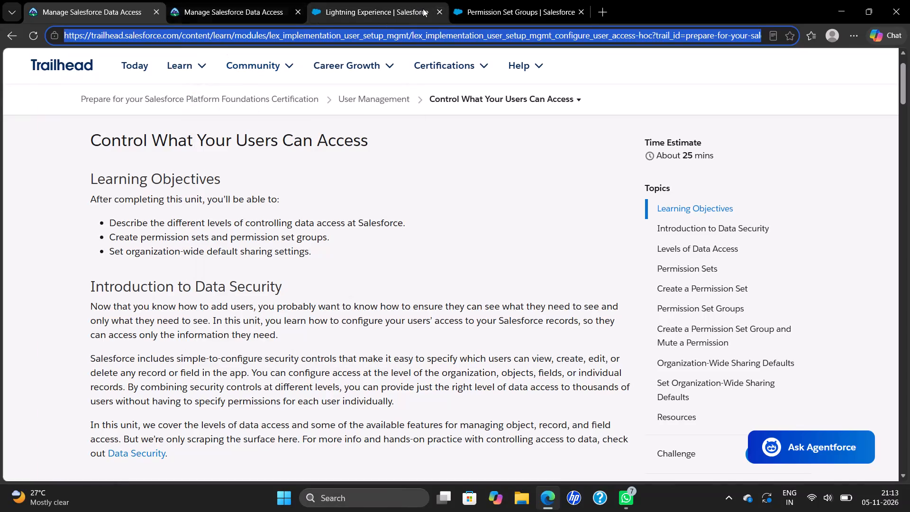
# Back in the Permission Set Groups setup page, mute edit access for the Account fields Annual Revenue and Customer Priority.
pyautogui.click(464, 8)
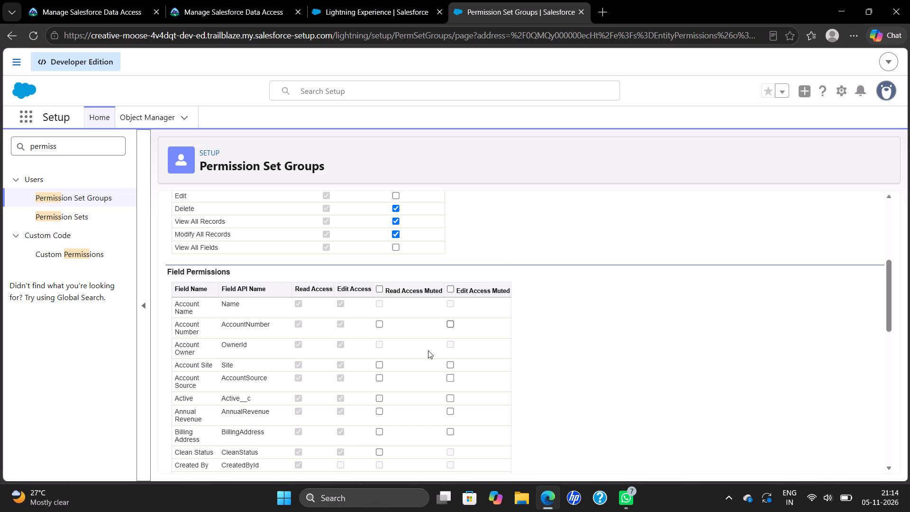
pyautogui.click(451, 414)
pyautogui.scroll(-1, 330, 421)
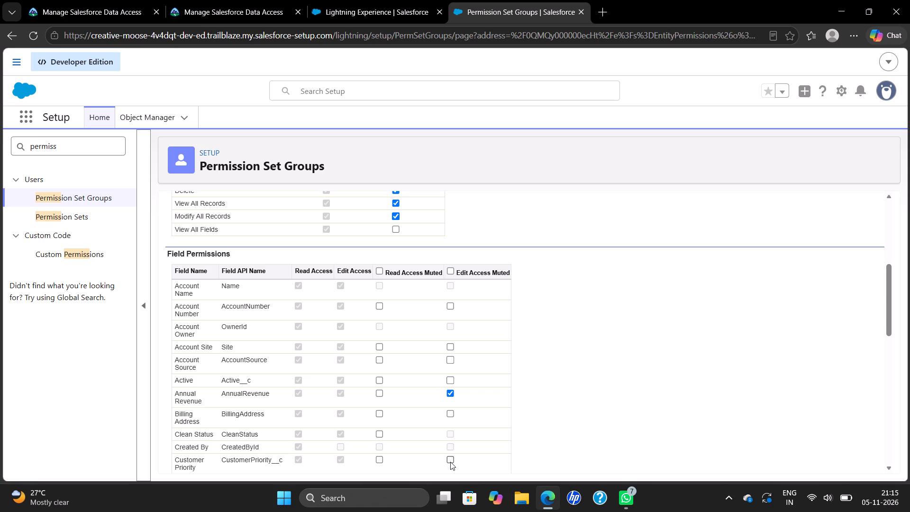
pyautogui.click(450, 462)
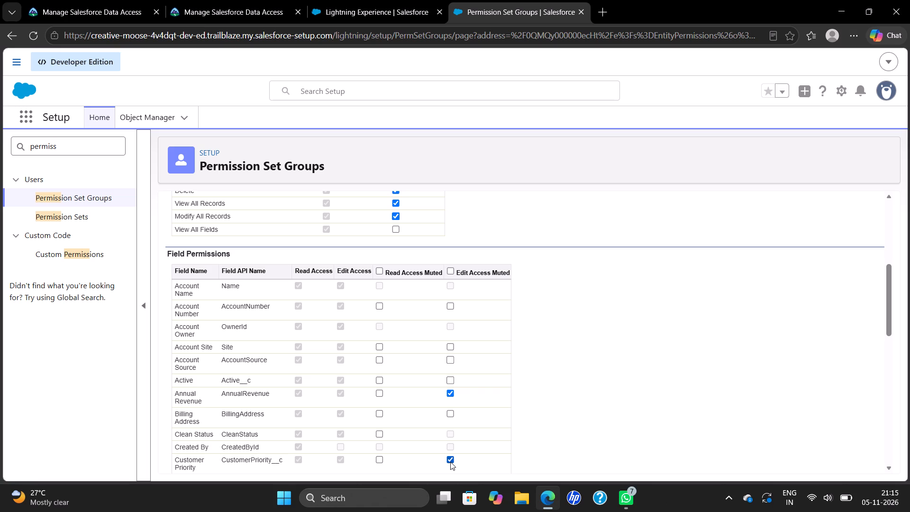
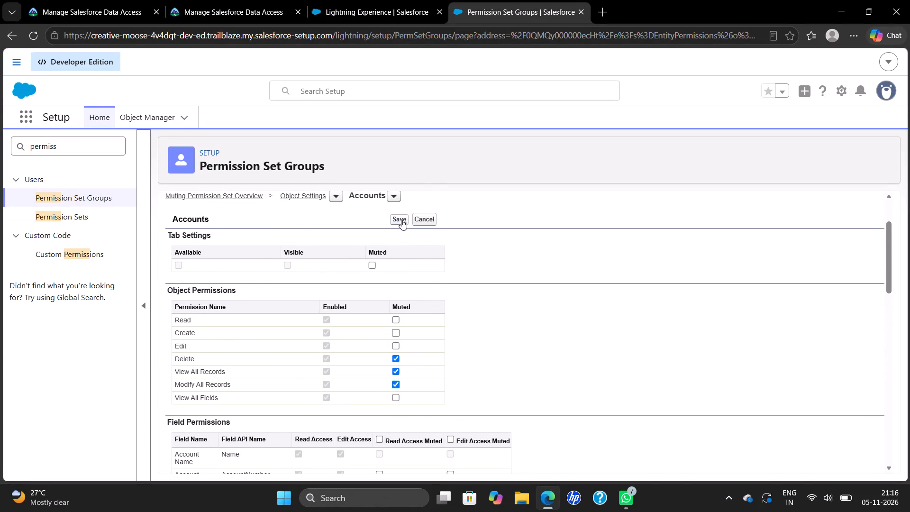
# Save the muted Account object and field permissions for the Sales User permission set group.
pyautogui.click(401, 219)
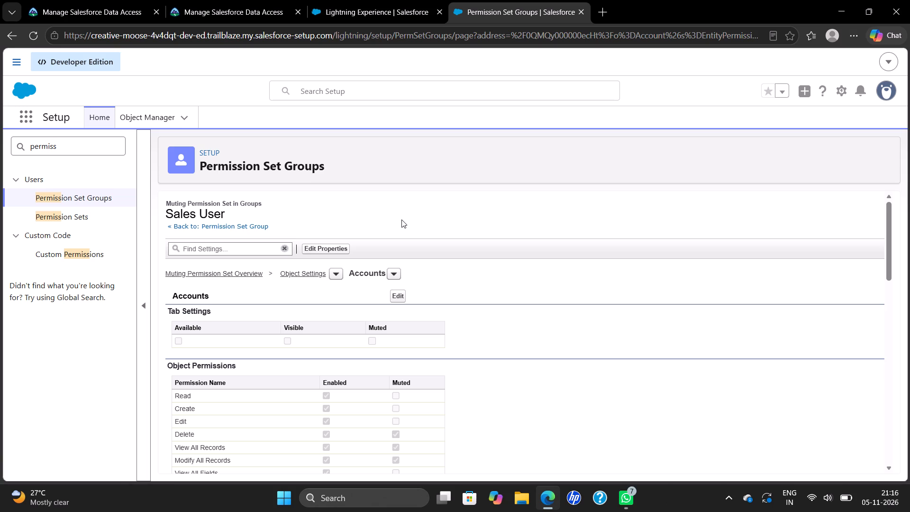
# Assign the Sales User permission set group to the test user with no expiration date.
pyautogui.click(87, 196)
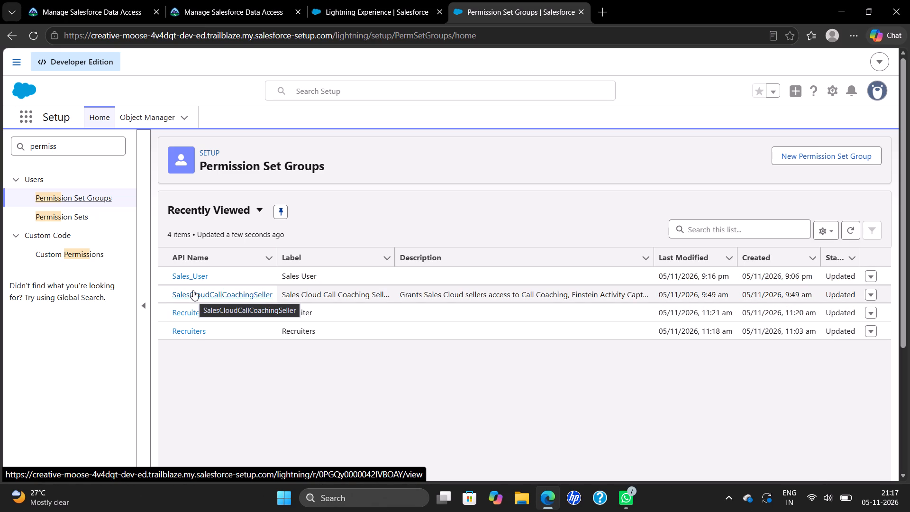
pyautogui.click(189, 277)
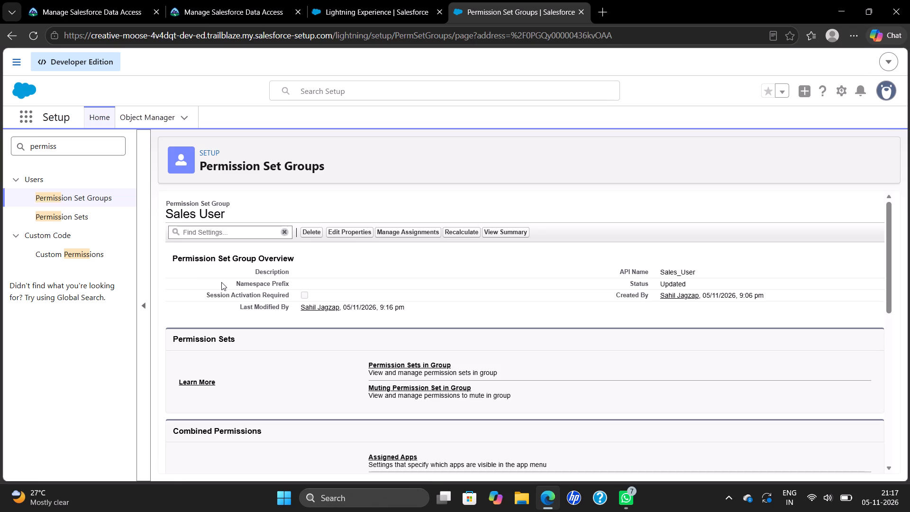
pyautogui.click(415, 234)
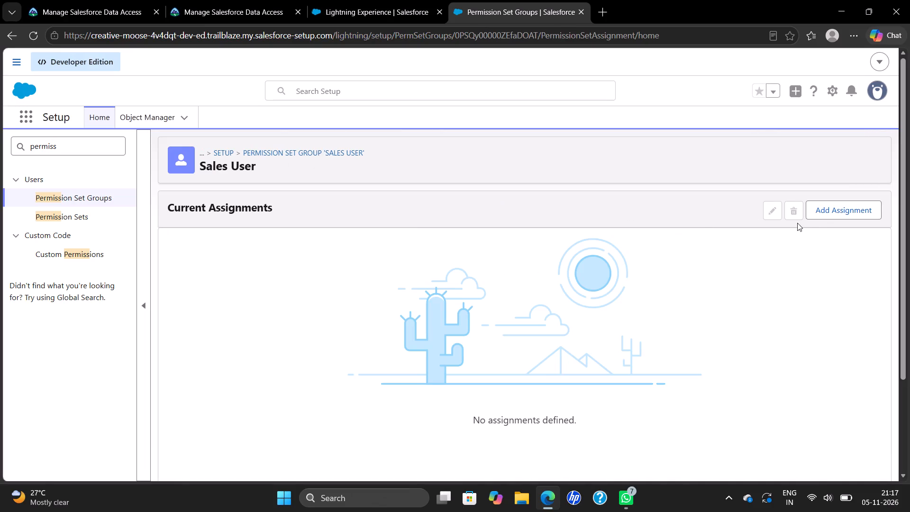
pyautogui.click(819, 216)
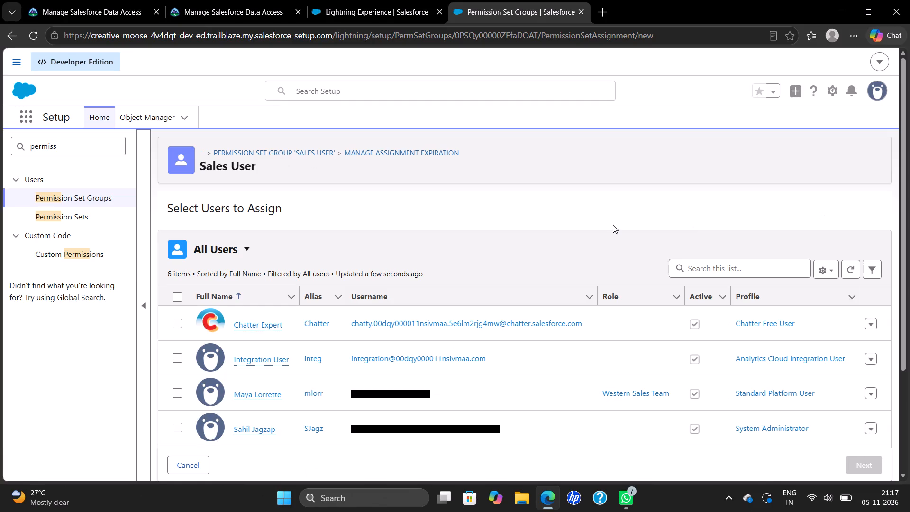
pyautogui.click(332, 293)
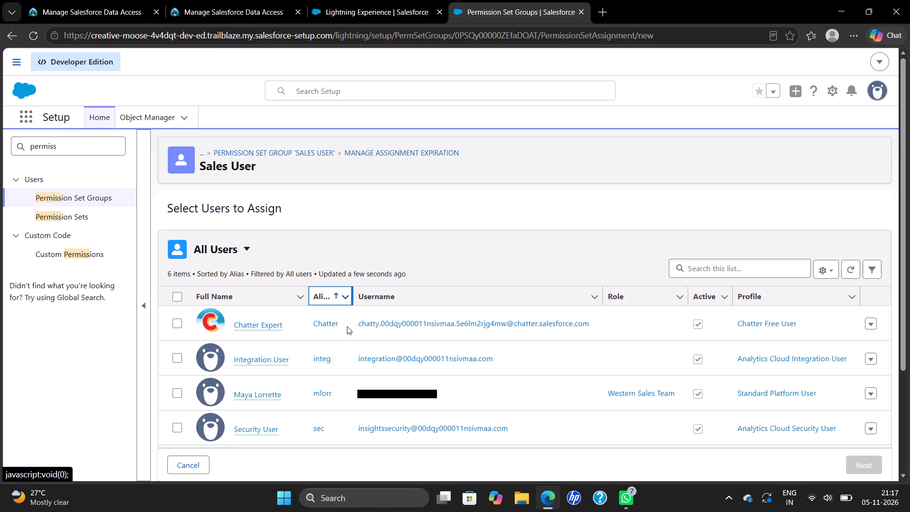
pyautogui.click(324, 298)
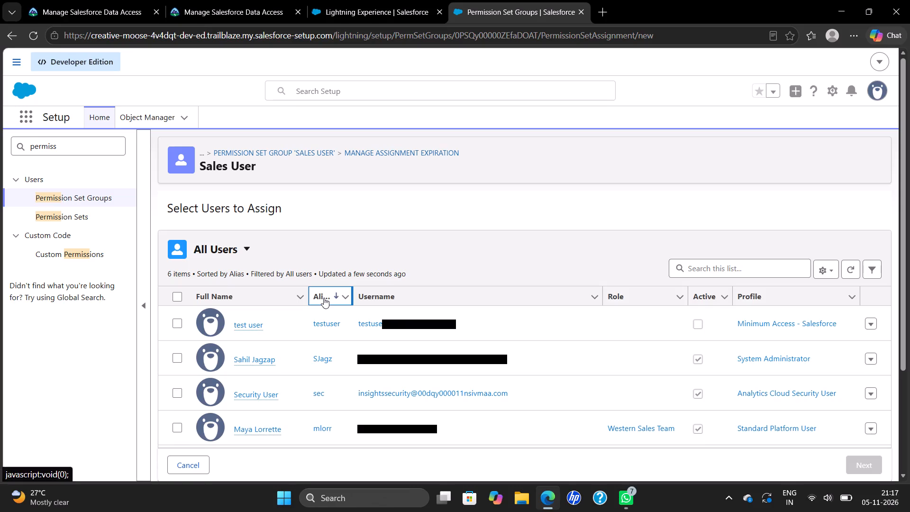
pyautogui.click(318, 325)
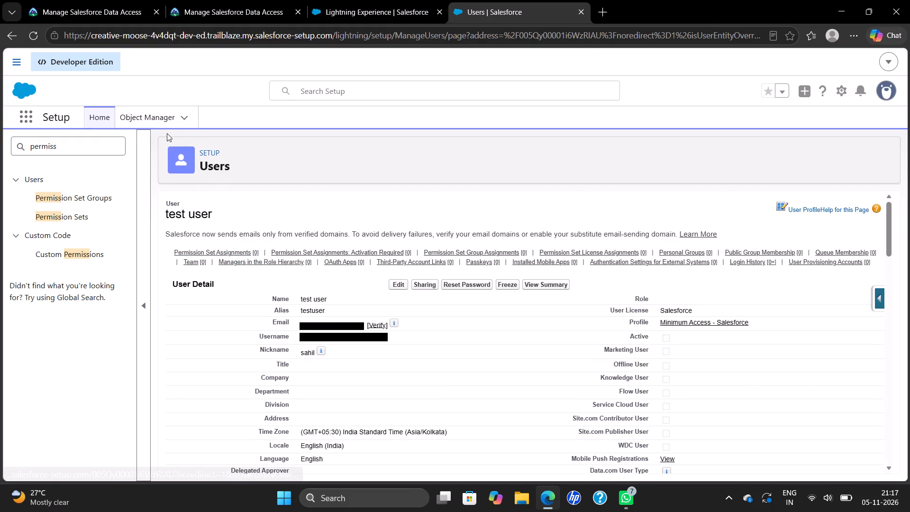
pyautogui.click(14, 39)
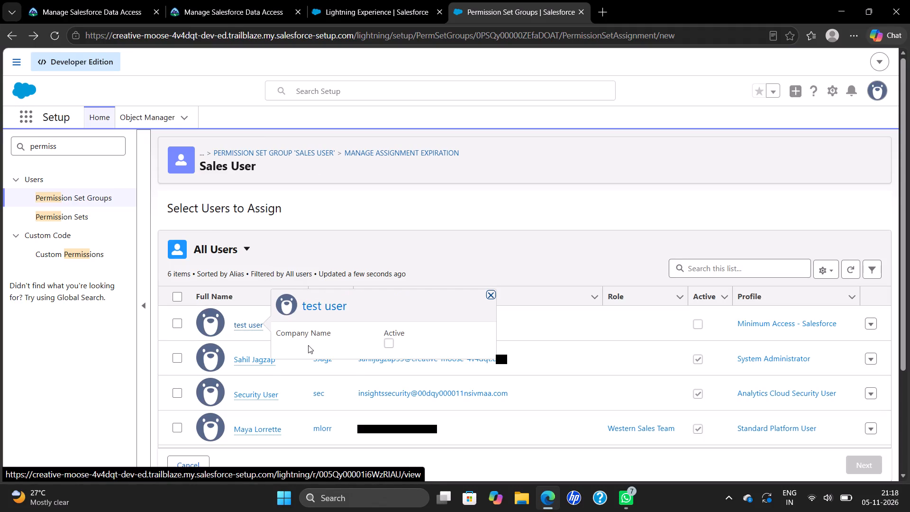
pyautogui.click(173, 325)
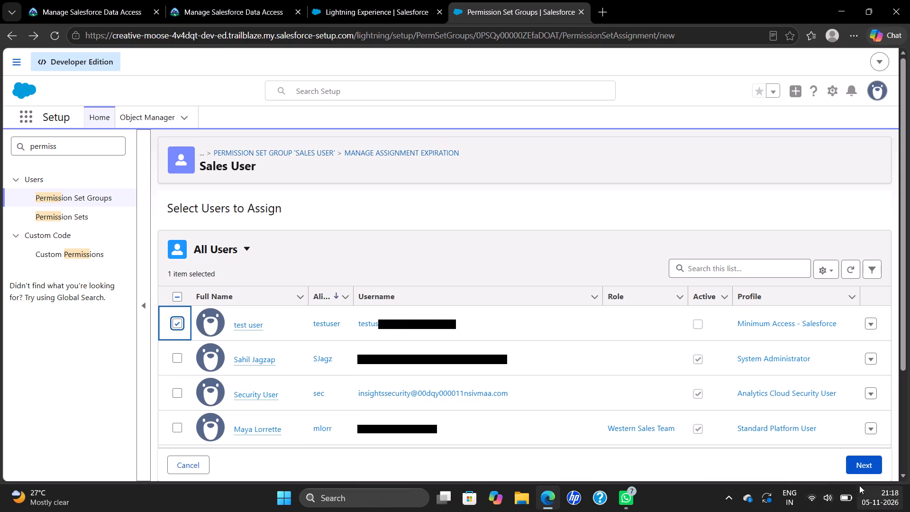
pyautogui.click(858, 468)
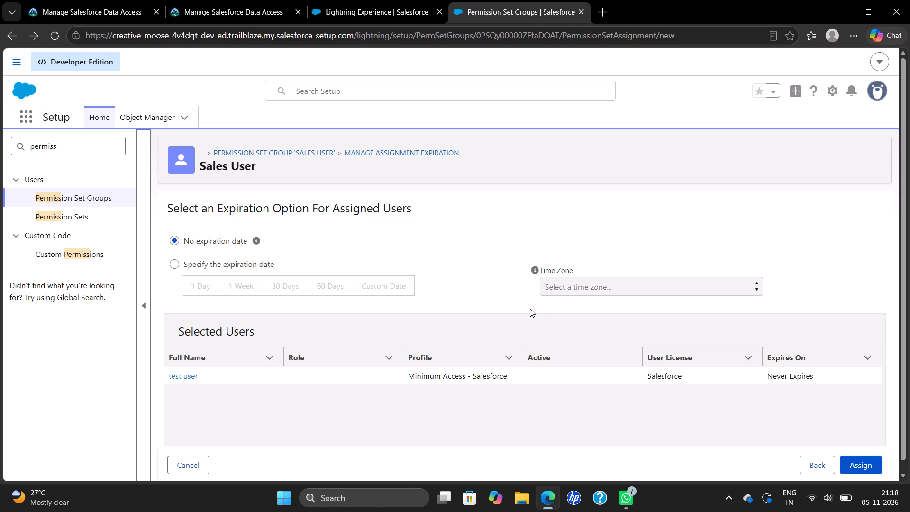
pyautogui.click(849, 466)
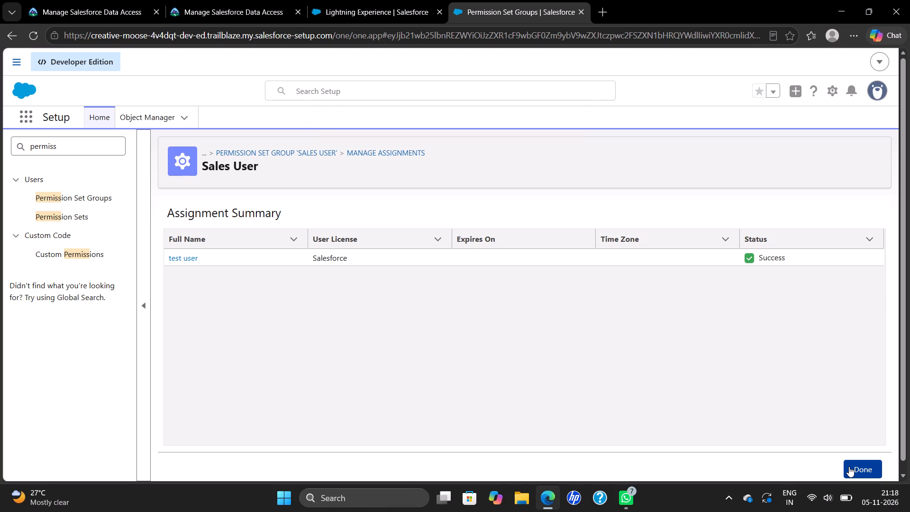
pyautogui.click(856, 472)
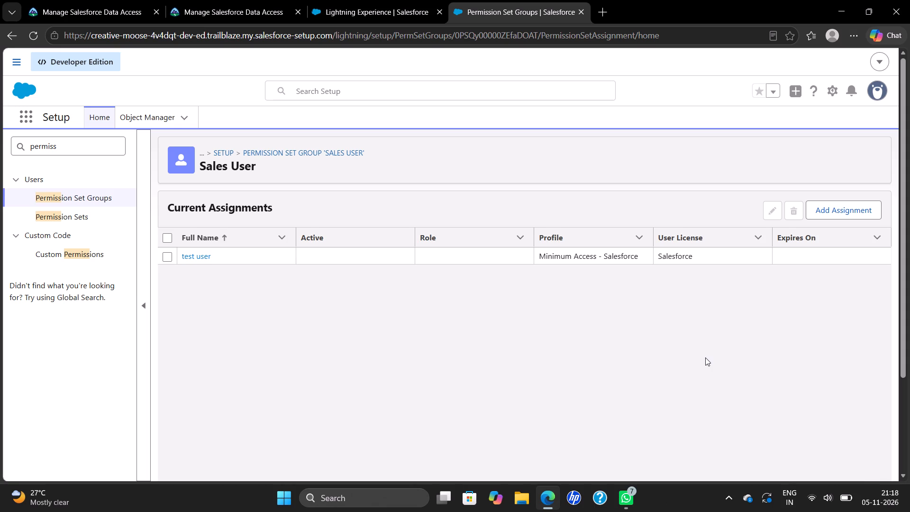
# In Sharing Settings, set the Account and Contract organization-wide defaults to Public Read Only for both internal and external access.
pyautogui.doubleClick(48, 146)
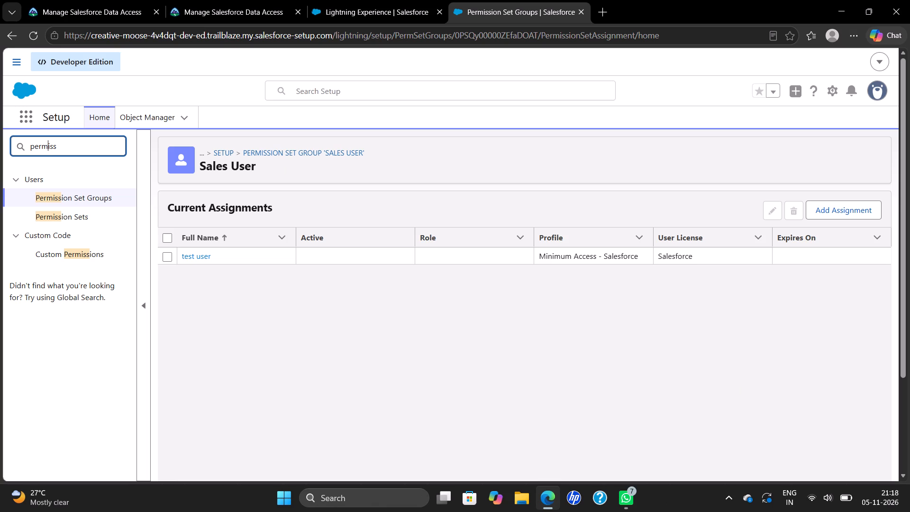
pyautogui.write('sha')
pyautogui.press('r')
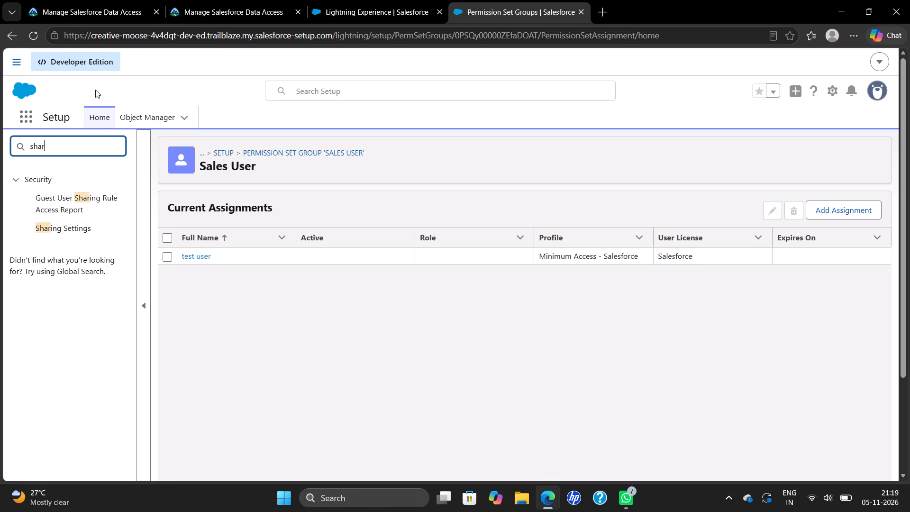
pyautogui.click(54, 229)
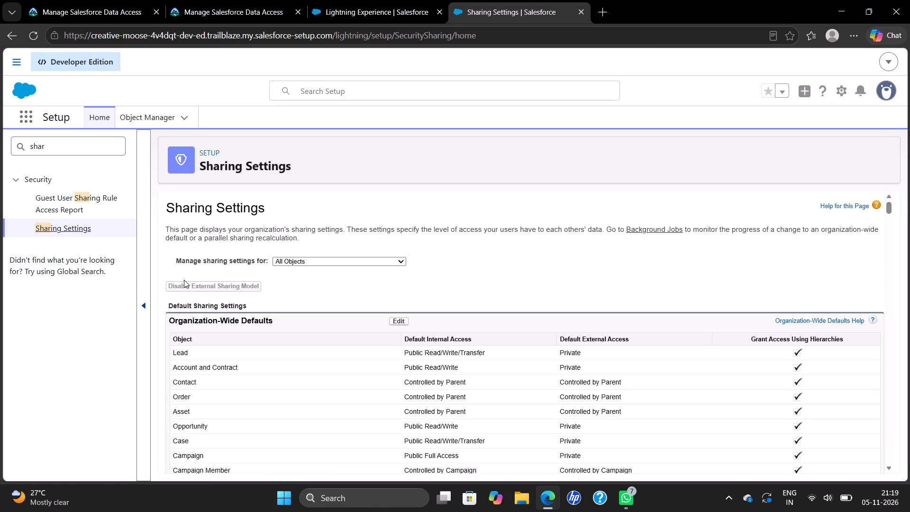
pyautogui.click(401, 323)
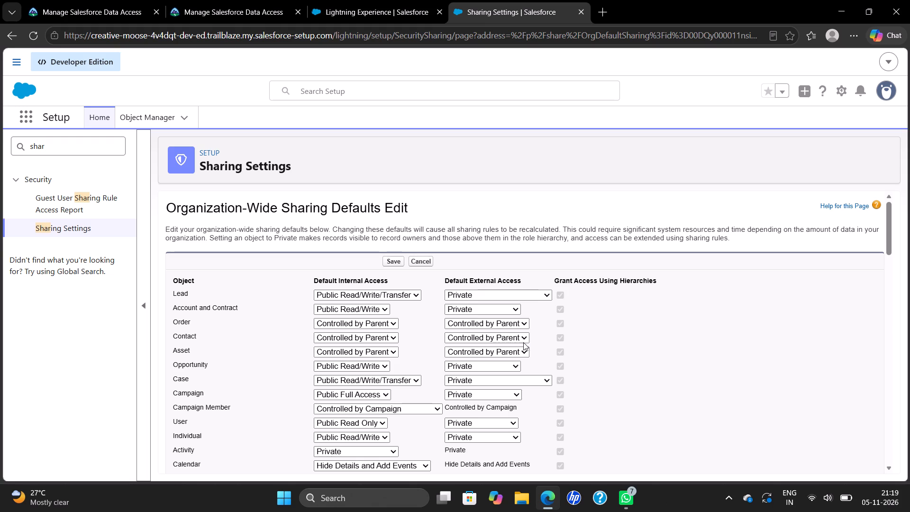
pyautogui.click(367, 309)
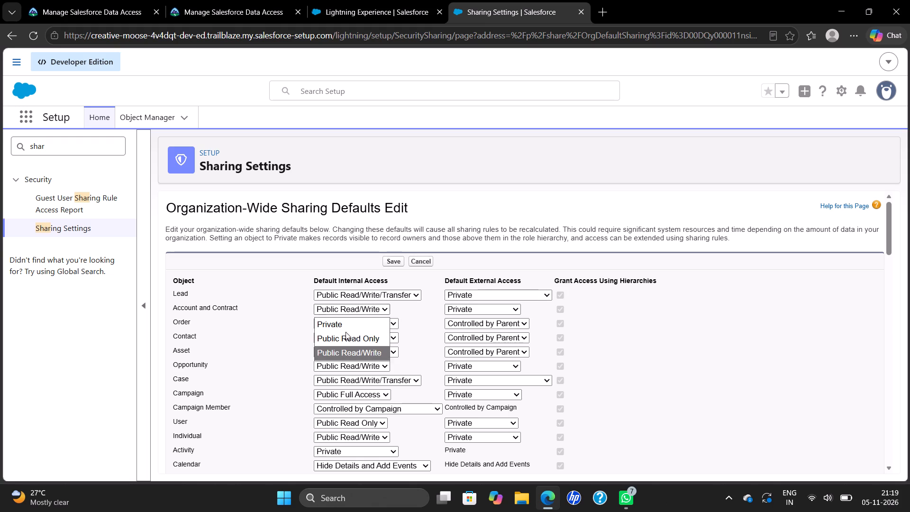
pyautogui.click(346, 332)
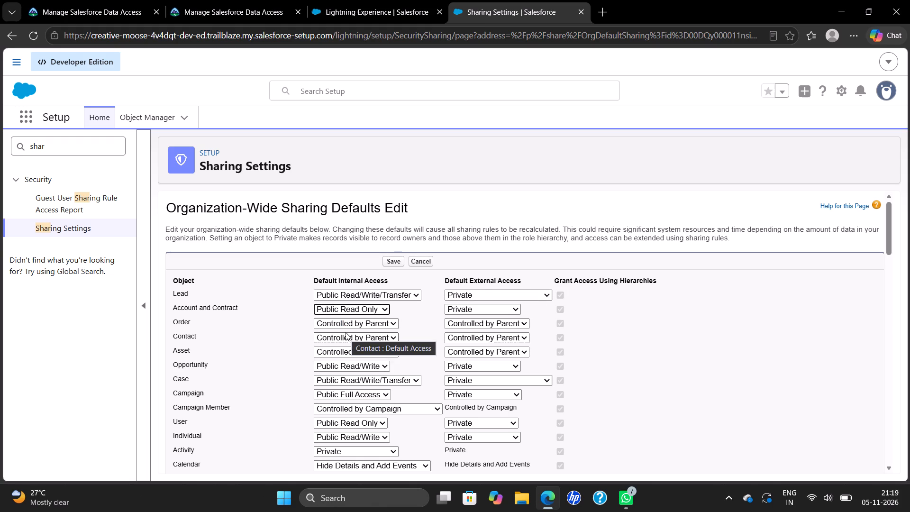
pyautogui.click(469, 311)
pyautogui.click(471, 339)
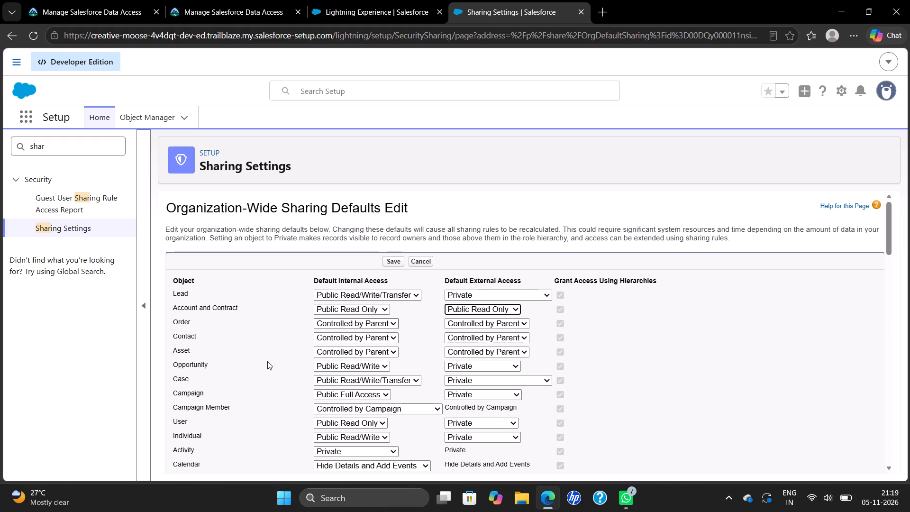
# Set the Opportunity default internal access to Private and save the organization-wide sharing defaults.
pyautogui.click(325, 365)
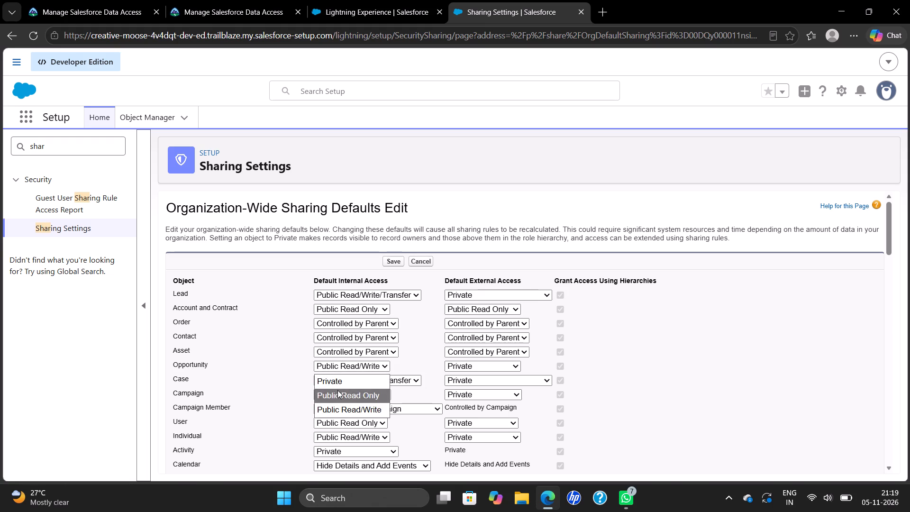
pyautogui.click(338, 387)
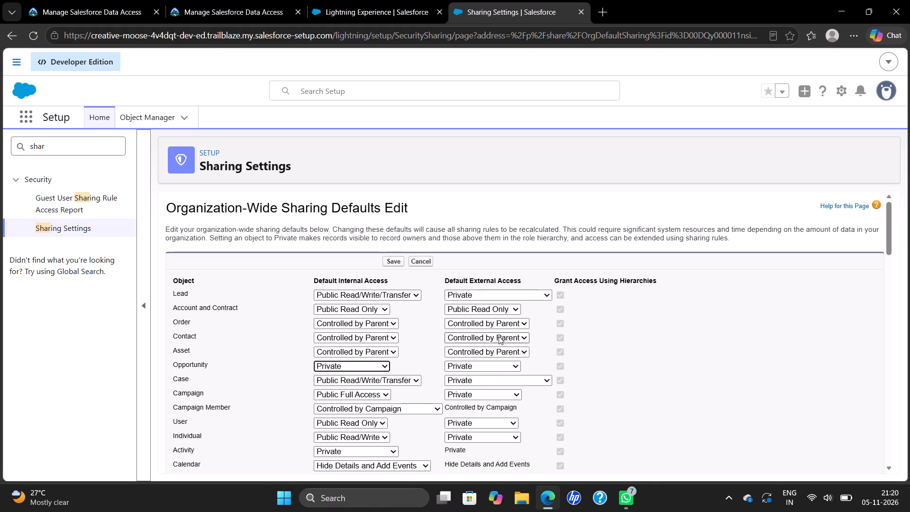
pyautogui.scroll(-4, 478, 338)
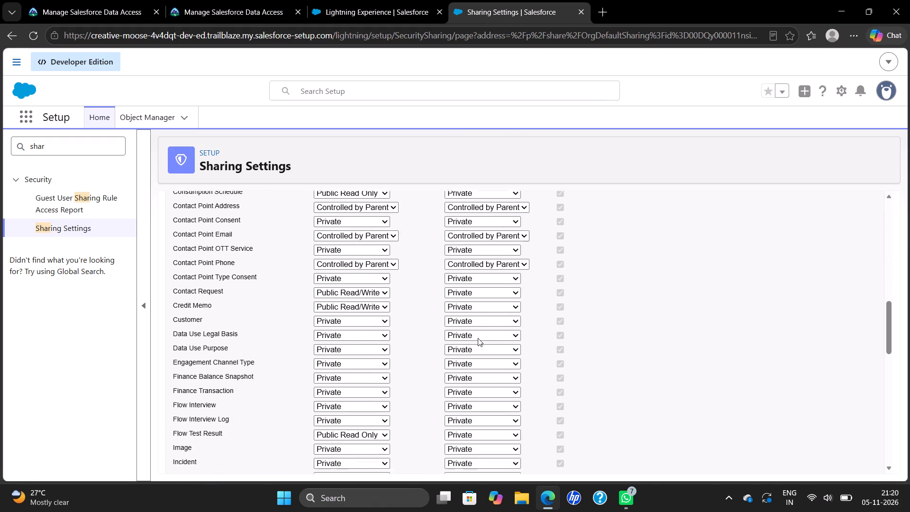
pyautogui.scroll(2, 478, 338)
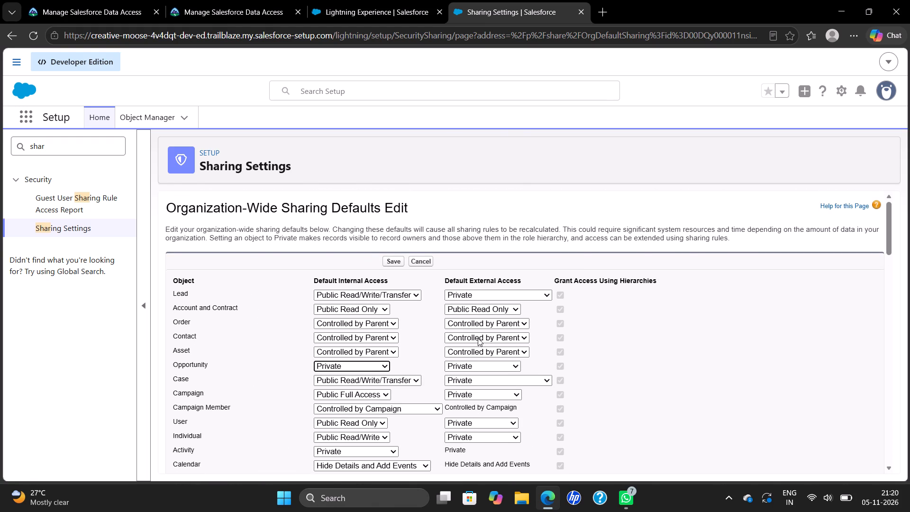
pyautogui.scroll(3, 478, 338)
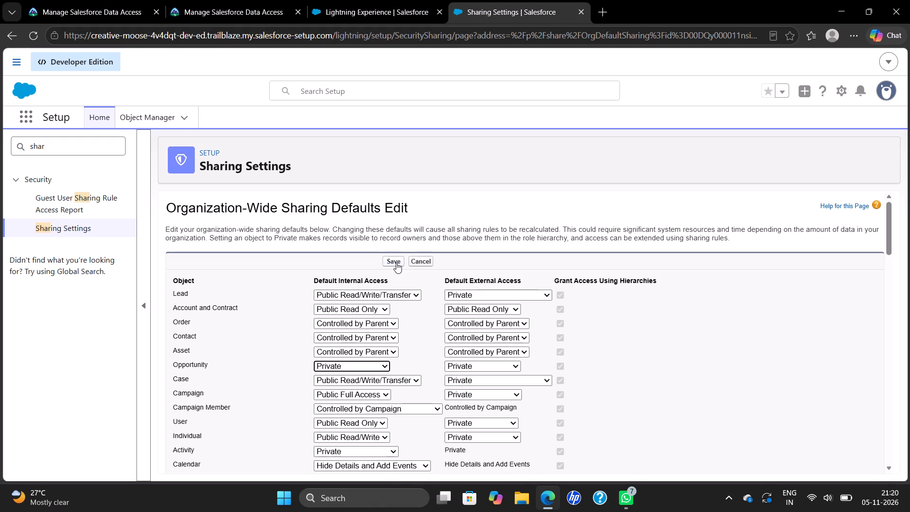
pyautogui.click(396, 263)
pyautogui.click(522, 159)
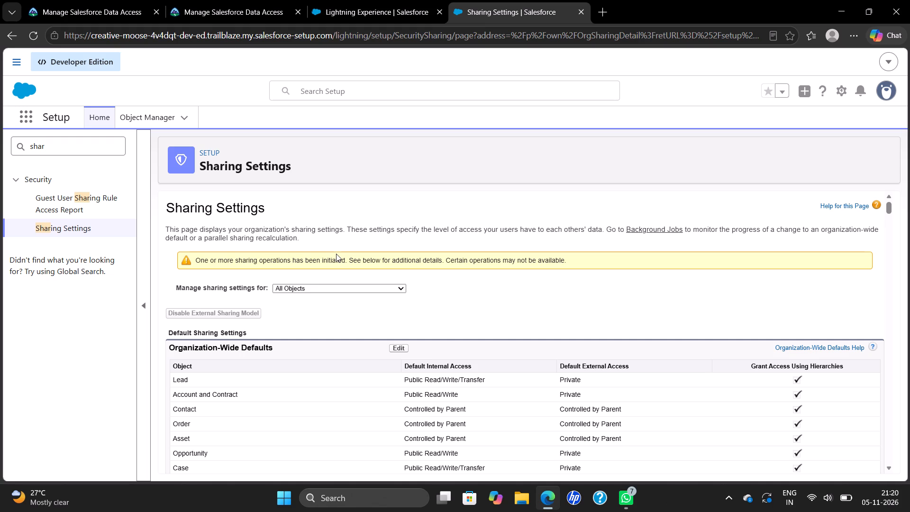
# Reload Sharing Settings and check the organization-wide defaults for Account and Contract and for Opportunity.
pyautogui.scroll(-1, 299, 331)
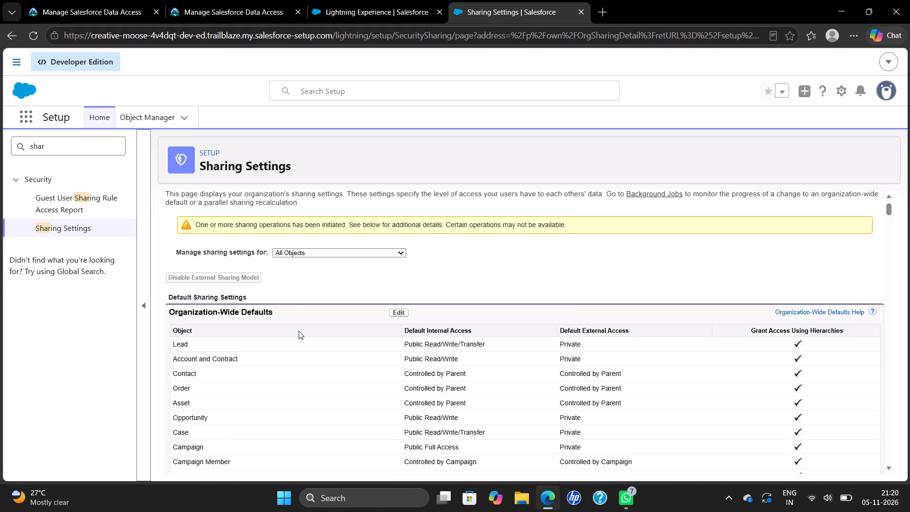
pyautogui.scroll(-1, 299, 331)
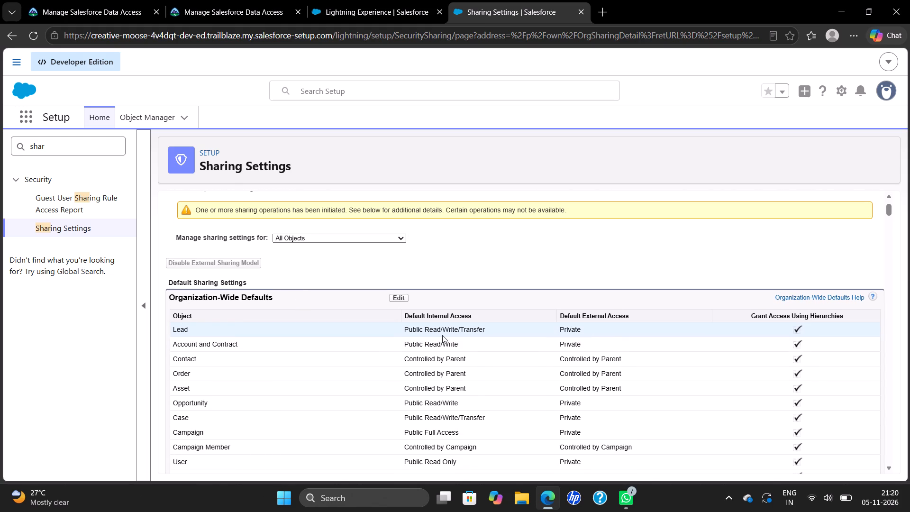
pyautogui.scroll(1, 491, 314)
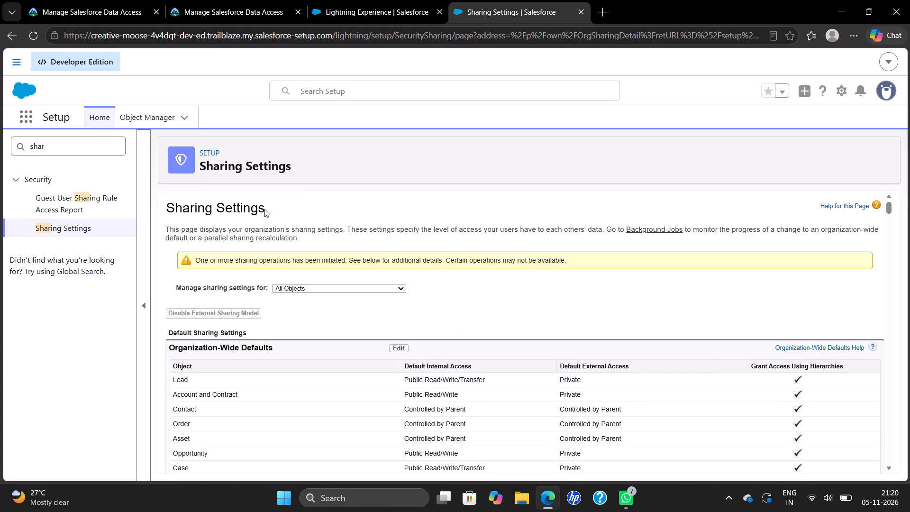
pyautogui.click(32, 29)
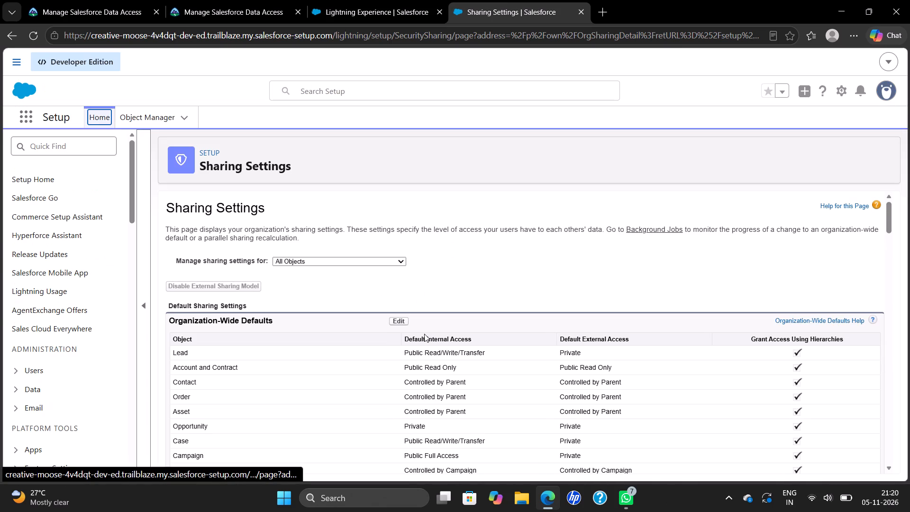
pyautogui.scroll(-1, 424, 332)
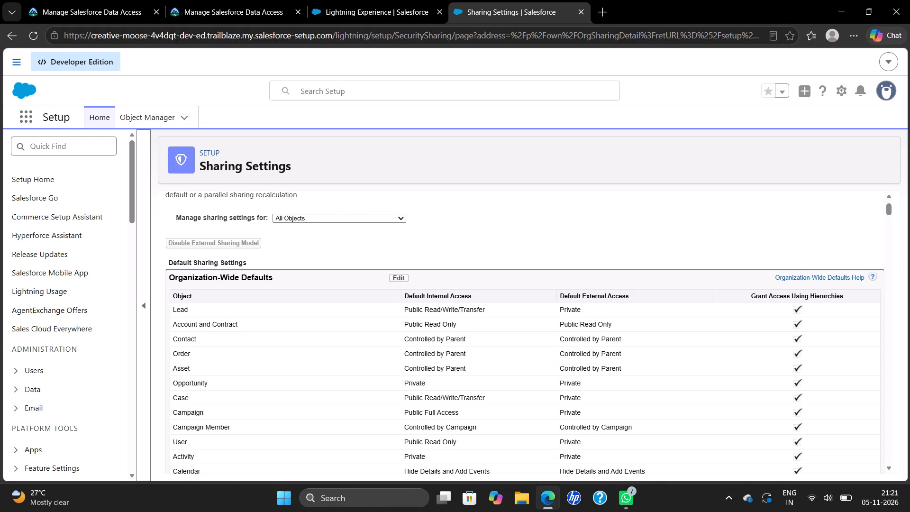
# Return to the Trailhead challenge page and submit the challenge for checking against the Brave Hawk Playground.
pyautogui.click(364, 17)
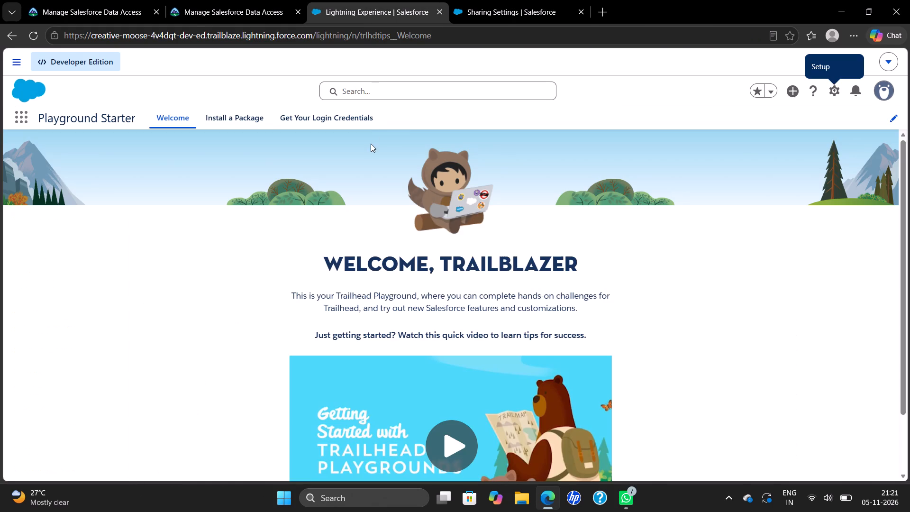
pyautogui.click(247, 8)
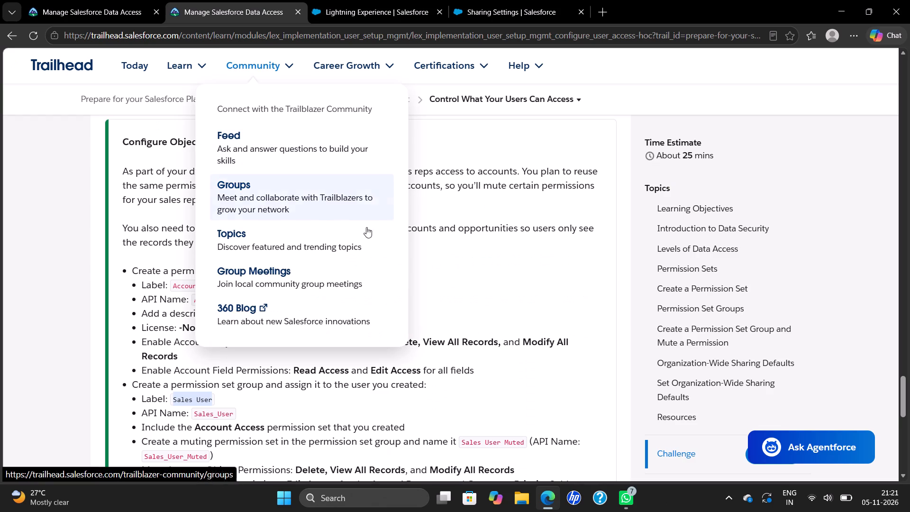
pyautogui.scroll(-7, 473, 296)
pyautogui.scroll(2, 473, 296)
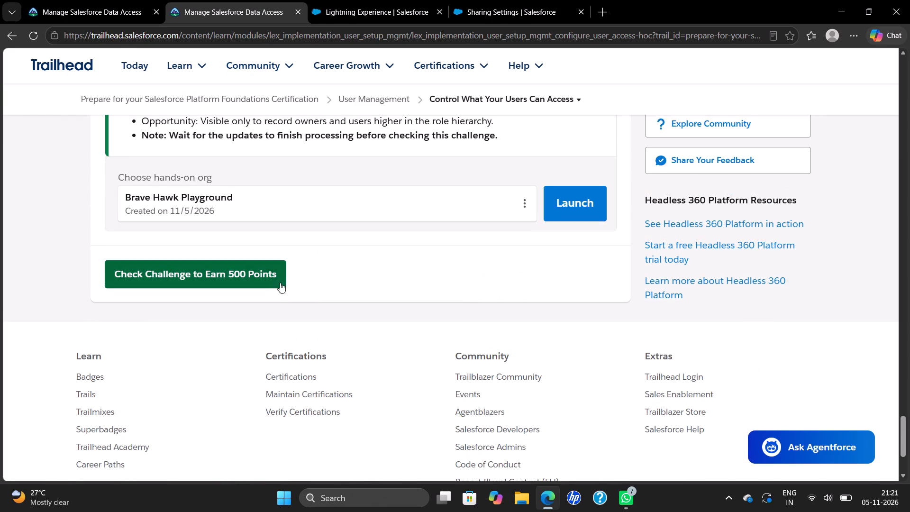
pyautogui.click(274, 283)
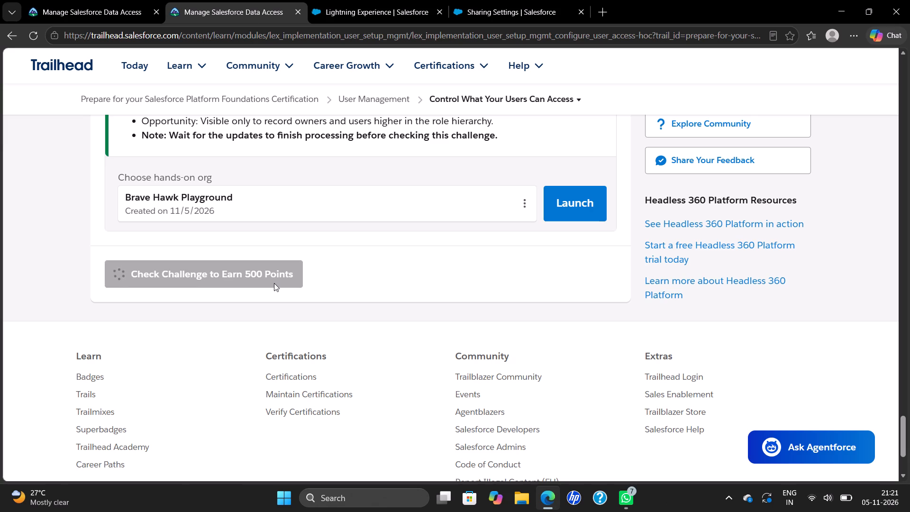
# Rate the earned User Management badge five stars, very helpful.
pyautogui.scroll(2, 274, 283)
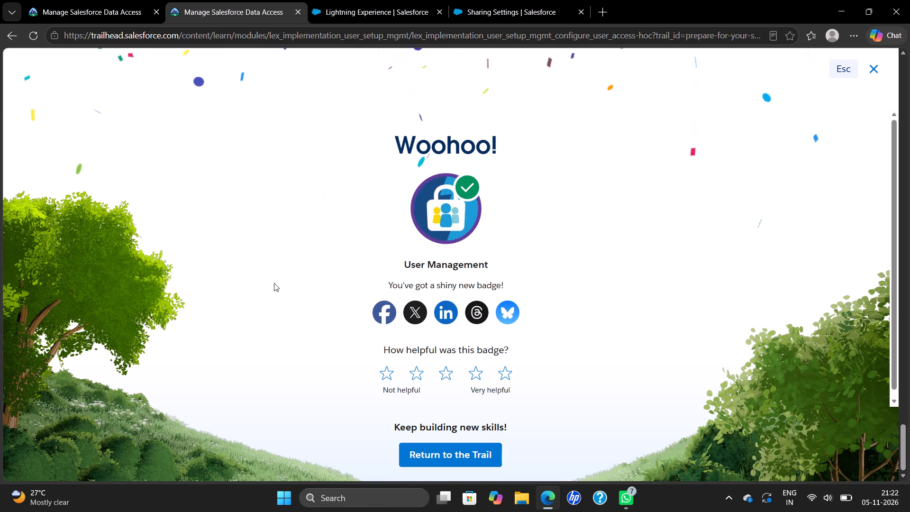
pyautogui.click(503, 376)
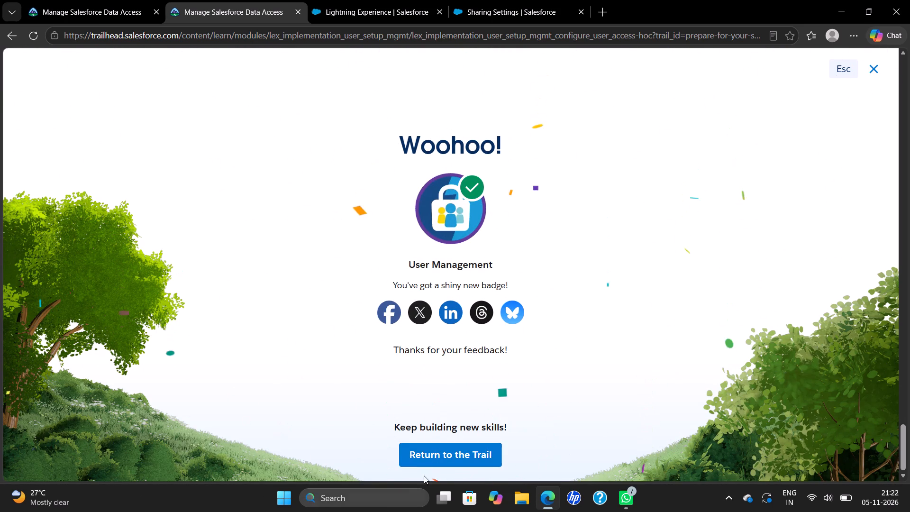
# Return to the Platform Foundations Certification trail and open the Data Security badge under Customize the Data Model.
pyautogui.click(424, 456)
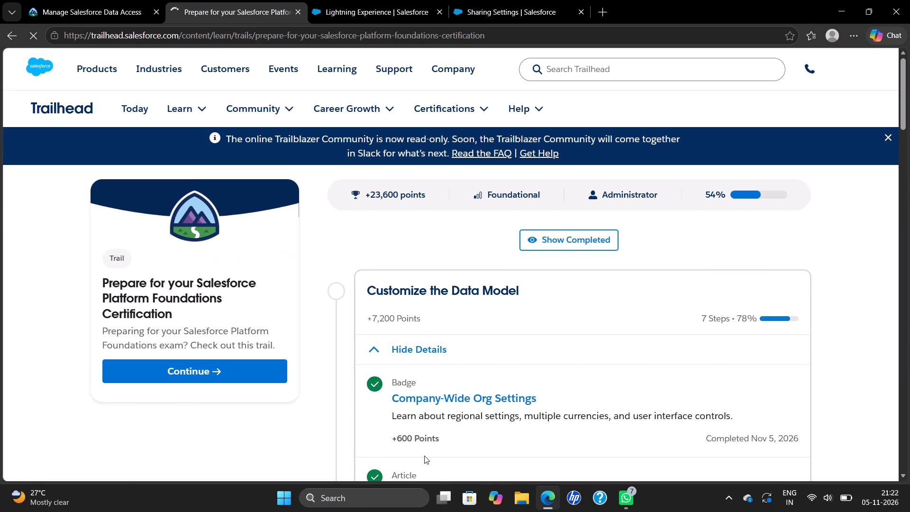
pyautogui.scroll(-4, 424, 456)
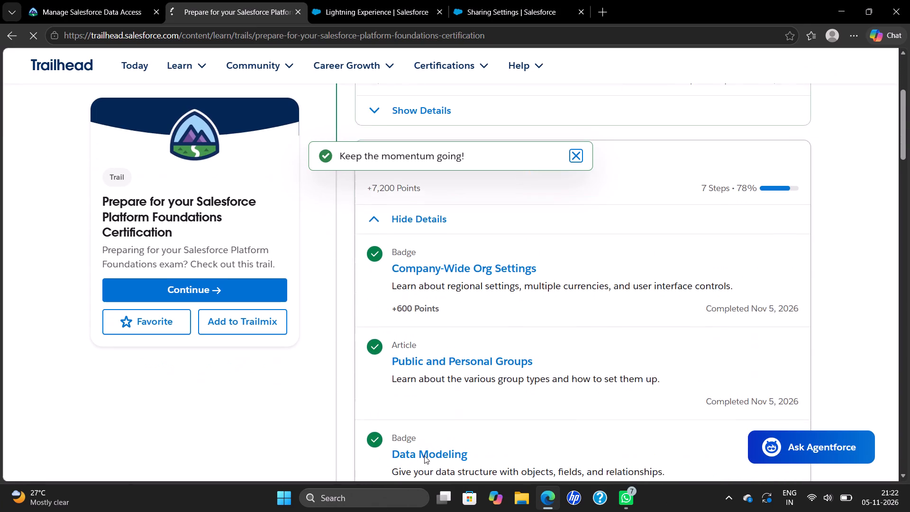
pyautogui.scroll(1, 424, 456)
pyautogui.scroll(-1, 429, 359)
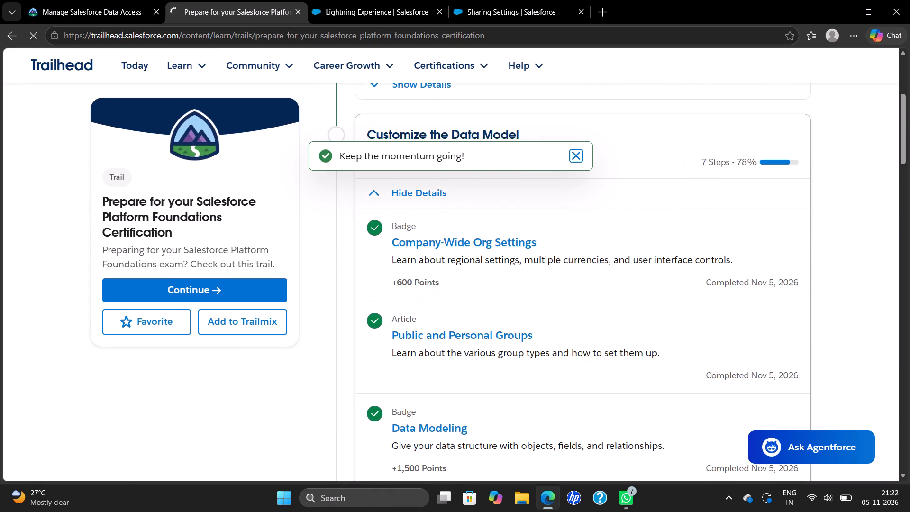
pyautogui.scroll(-4, 429, 359)
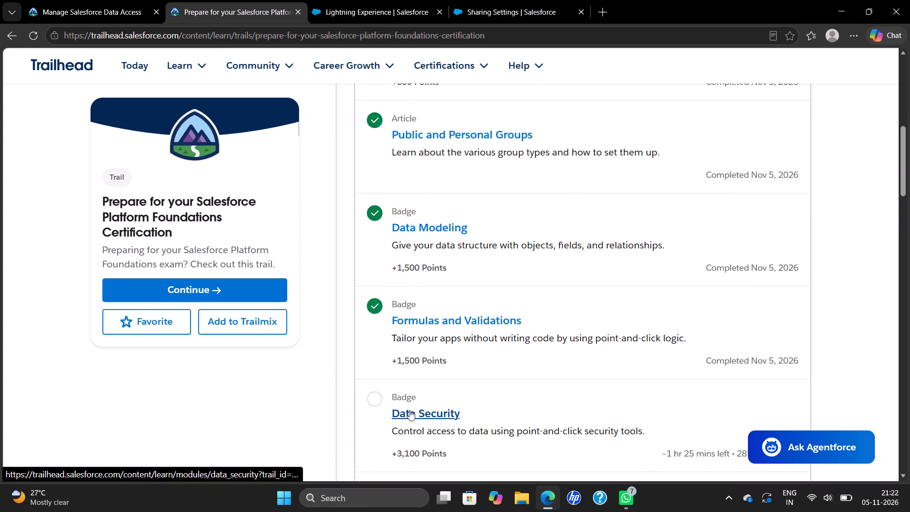
pyautogui.click(409, 410)
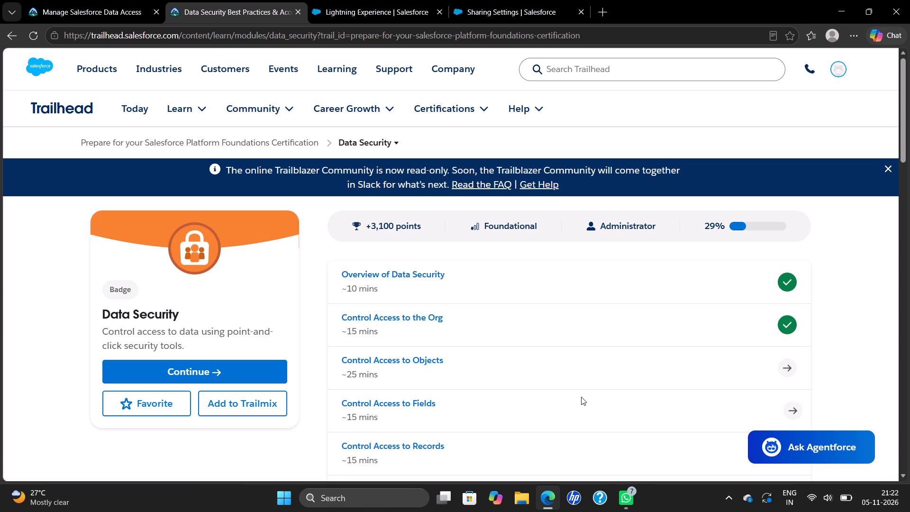
# Review the units of the Data Security badge and open the Control Access to Objects unit.
pyautogui.scroll(-4, 589, 398)
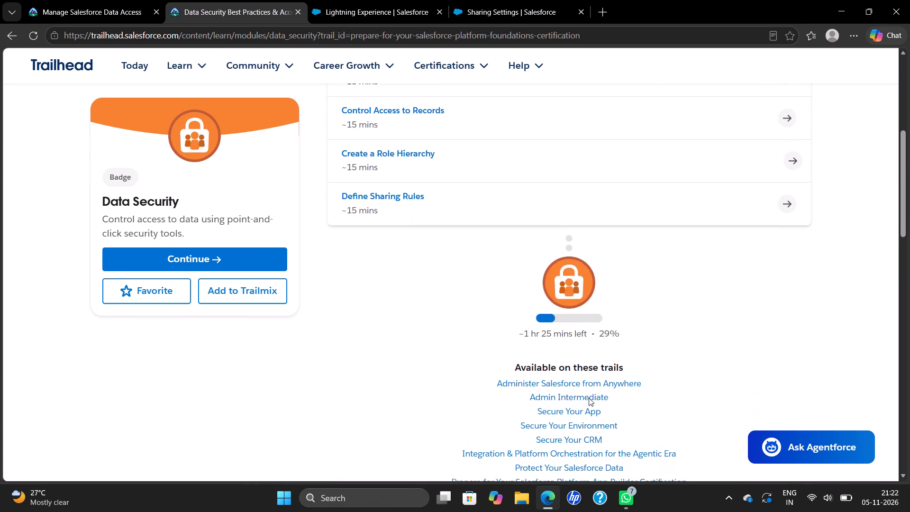
pyautogui.scroll(4, 589, 398)
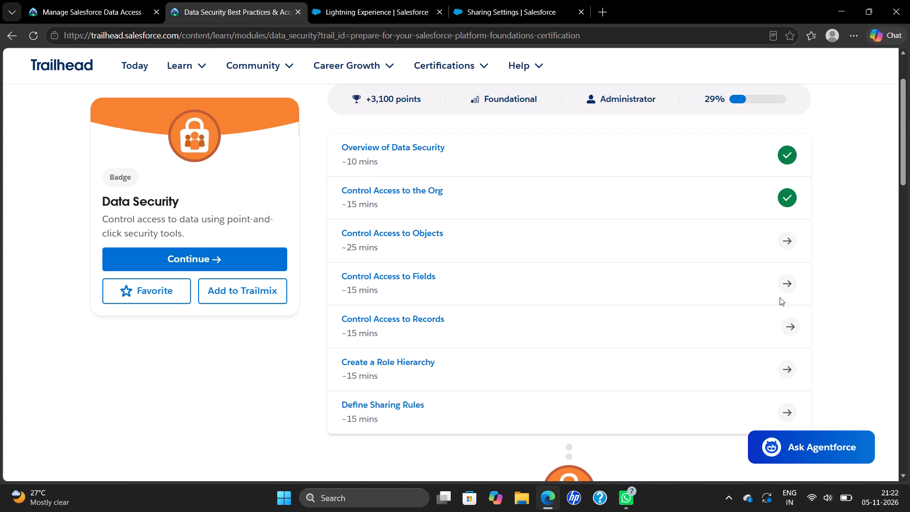
pyautogui.click(794, 232)
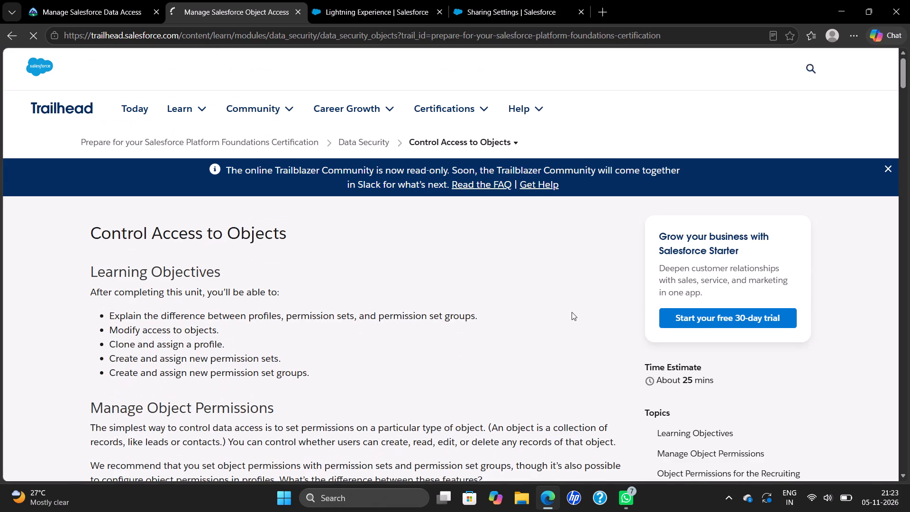
# Look through the Control Access to Objects unit, including its Manage Positions permission set challenge and the Recruiters permission set group instructions.
pyautogui.scroll(-7, 492, 329)
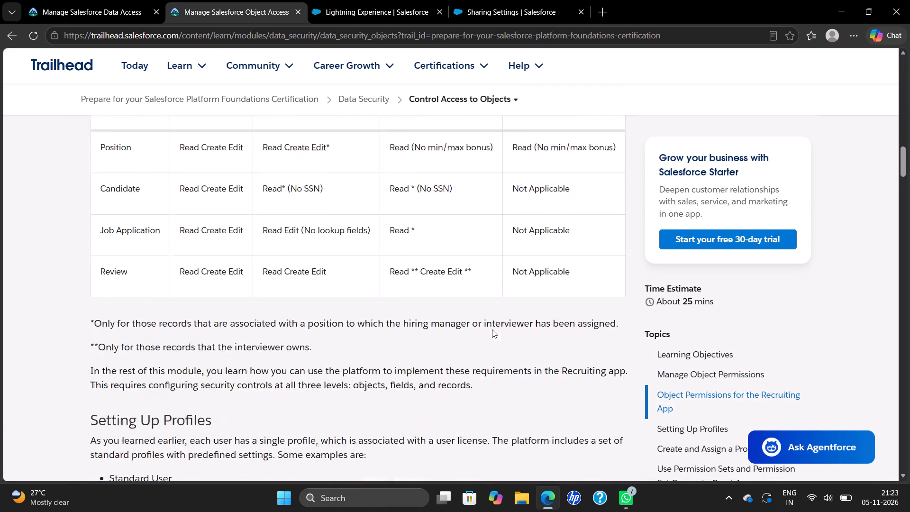
pyautogui.scroll(-7, 492, 329)
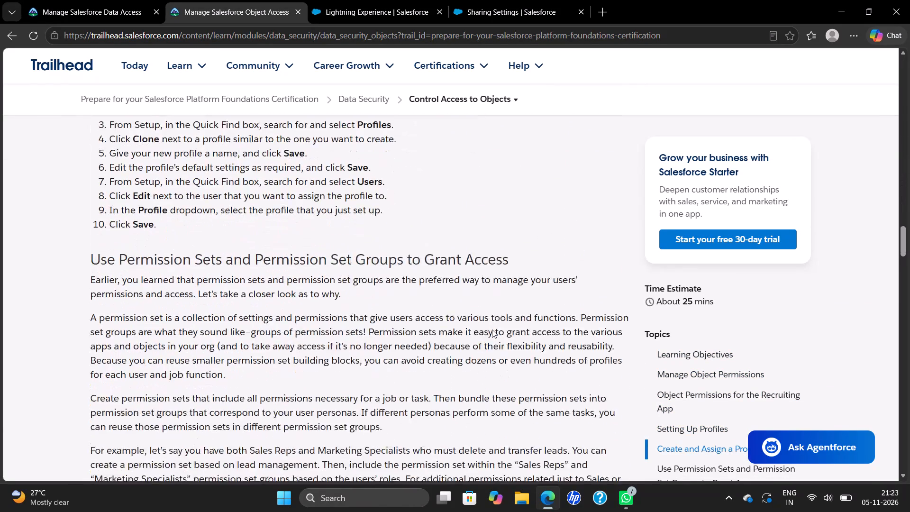
pyautogui.scroll(-8, 492, 329)
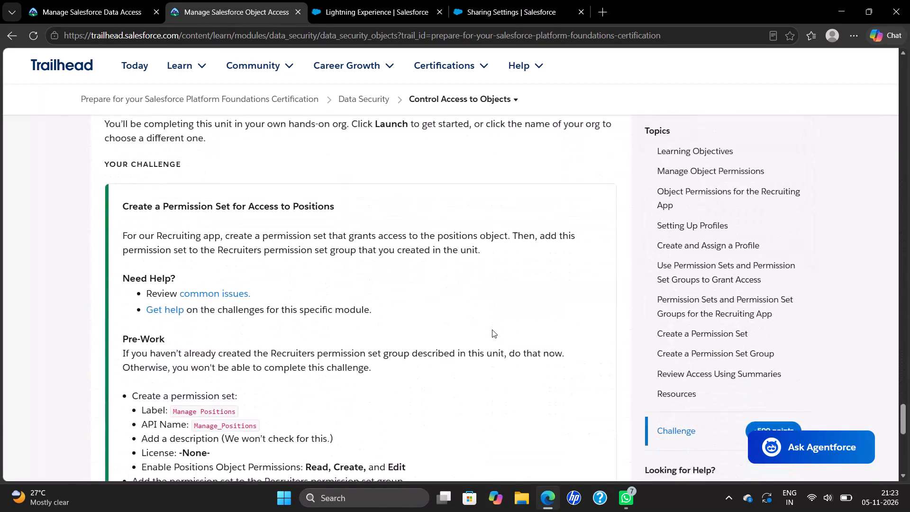
pyautogui.scroll(-1, 492, 329)
pyautogui.scroll(8, 492, 329)
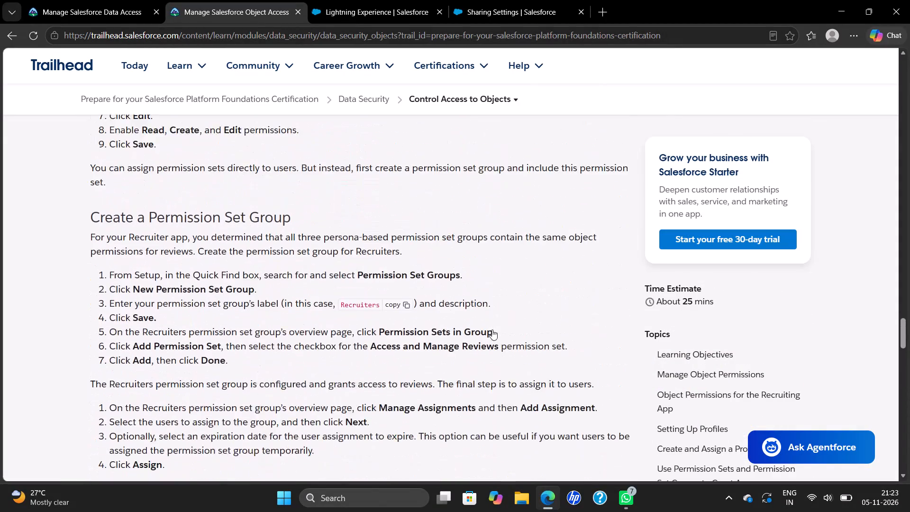
pyautogui.scroll(7, 492, 329)
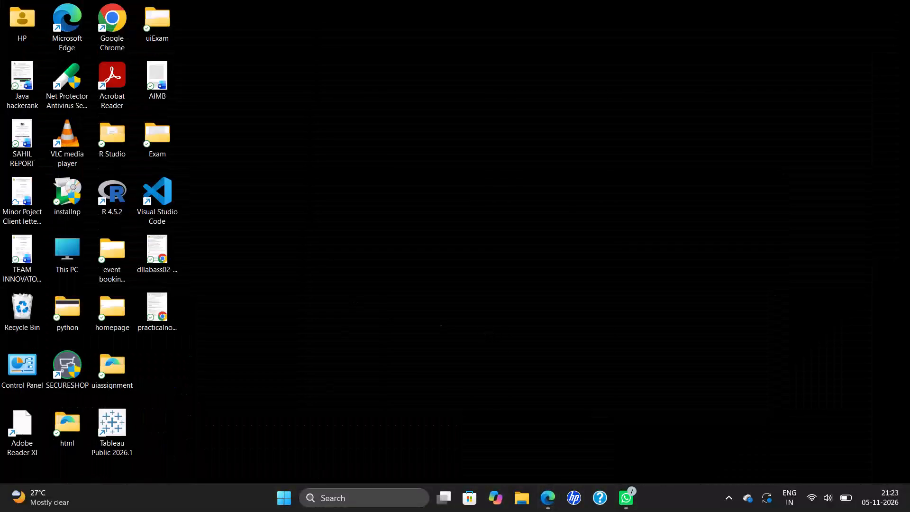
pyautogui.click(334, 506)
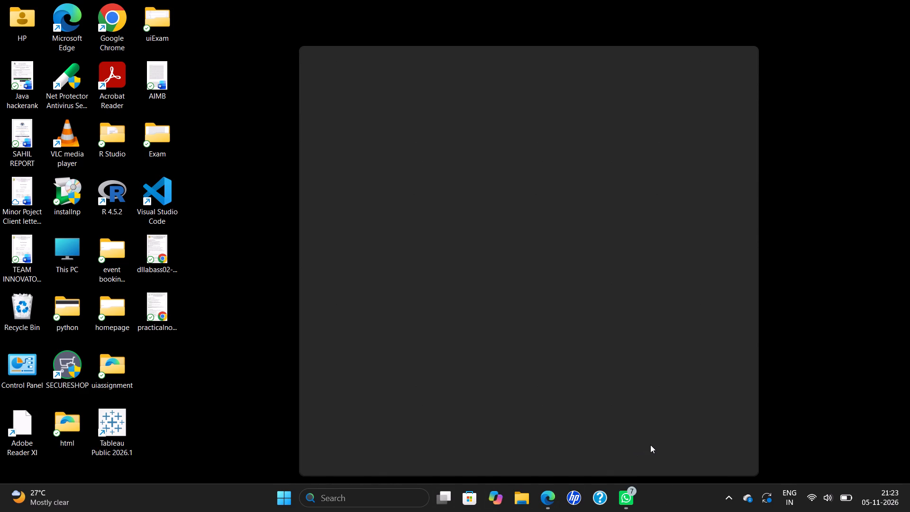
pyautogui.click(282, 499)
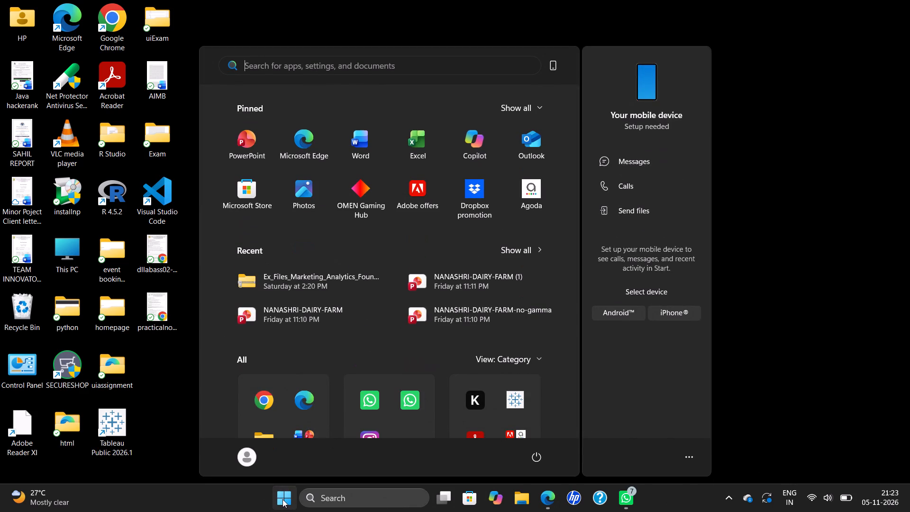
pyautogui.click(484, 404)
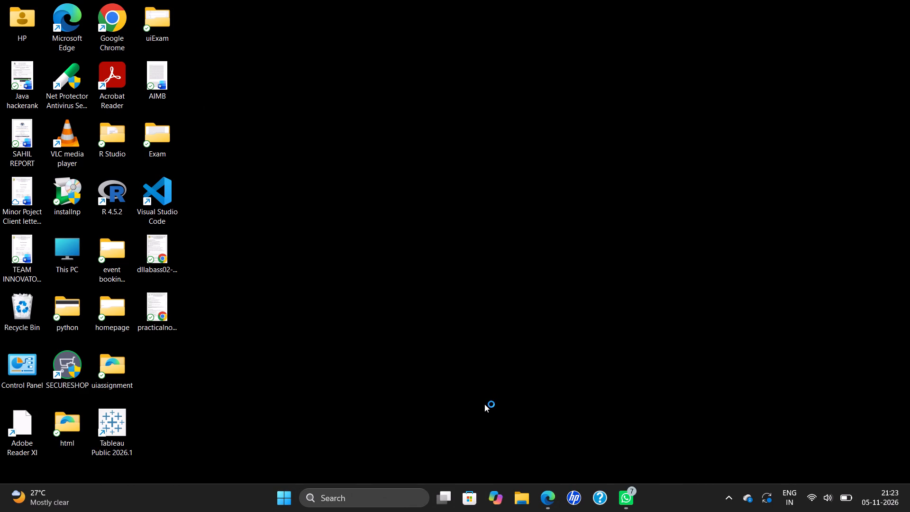
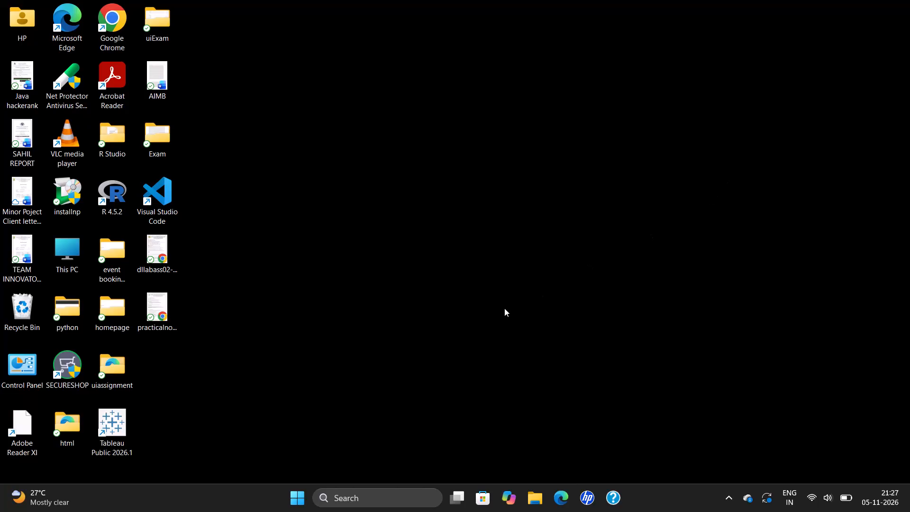
# Open the Windows power options from the desktop.
pyautogui.click(295, 498)
pyautogui.click(537, 459)
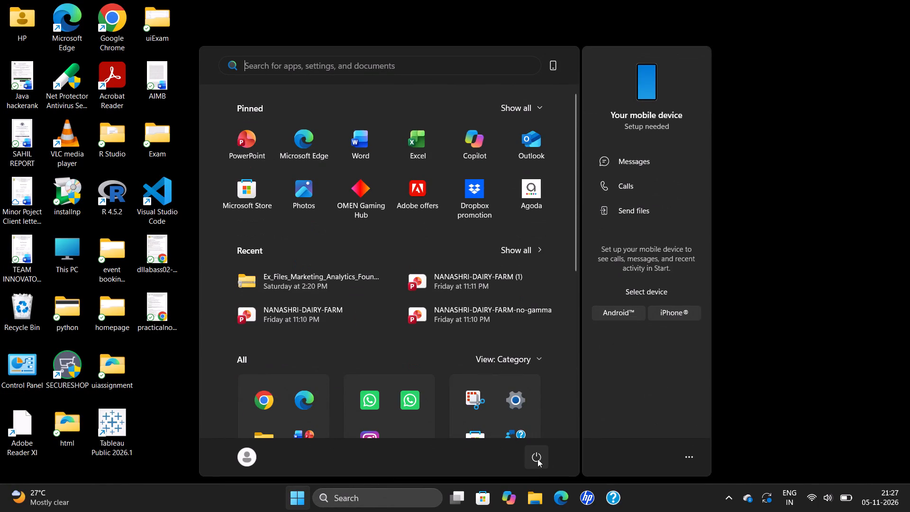